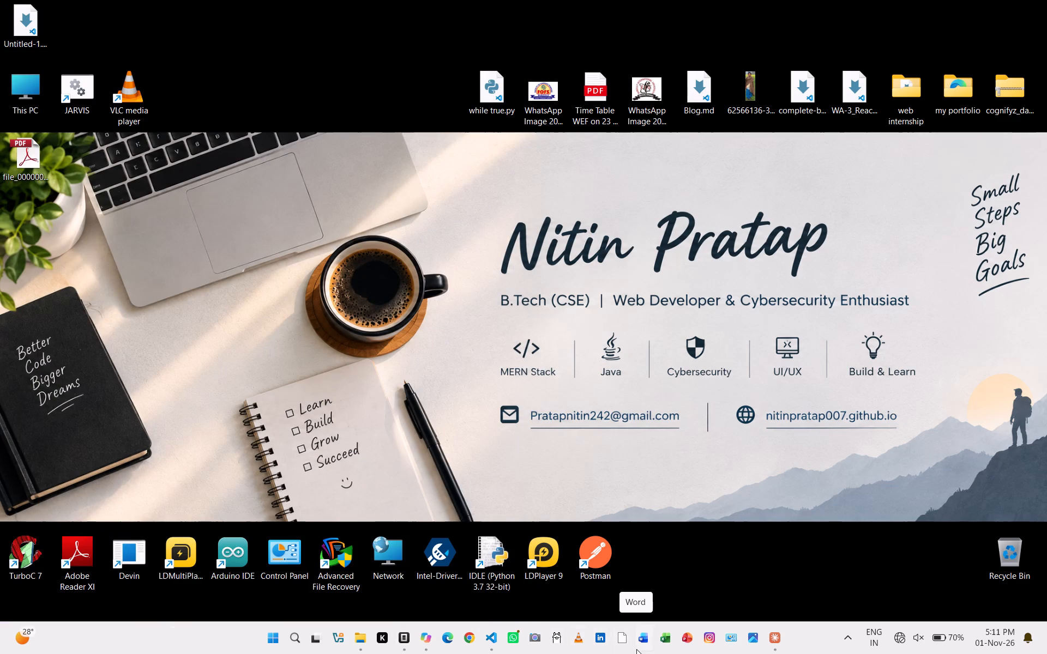
left_click(642, 630)
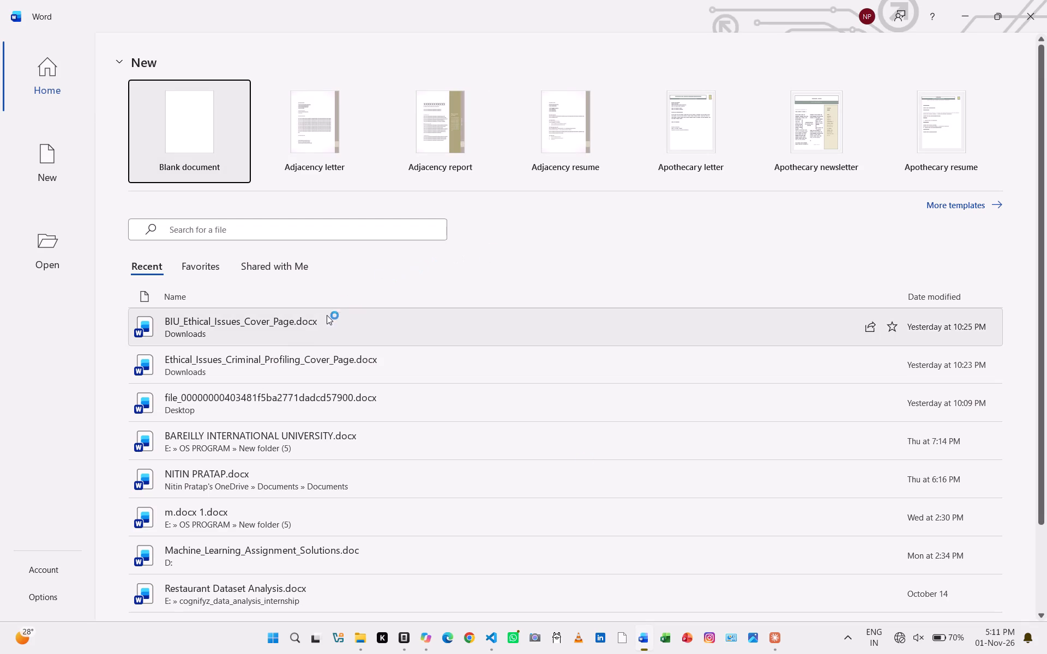
left_click(255, 402)
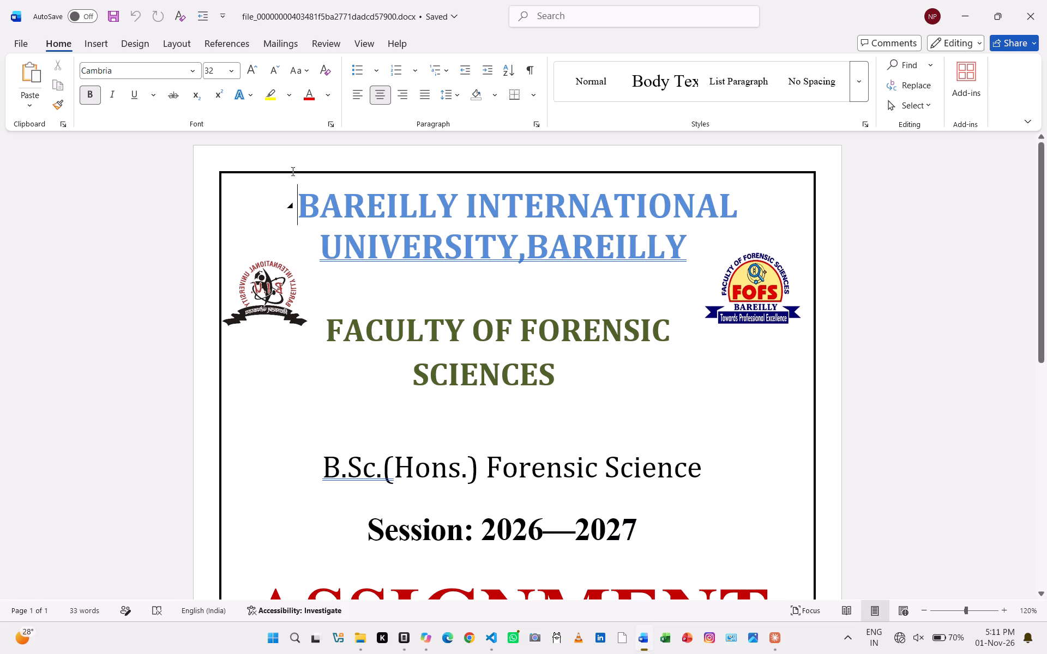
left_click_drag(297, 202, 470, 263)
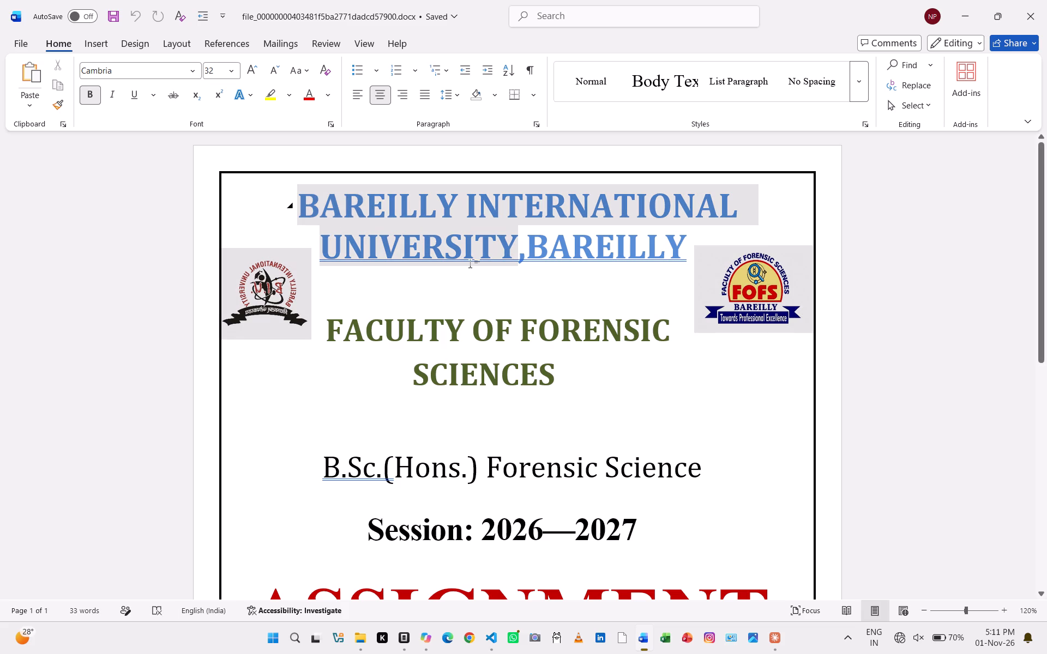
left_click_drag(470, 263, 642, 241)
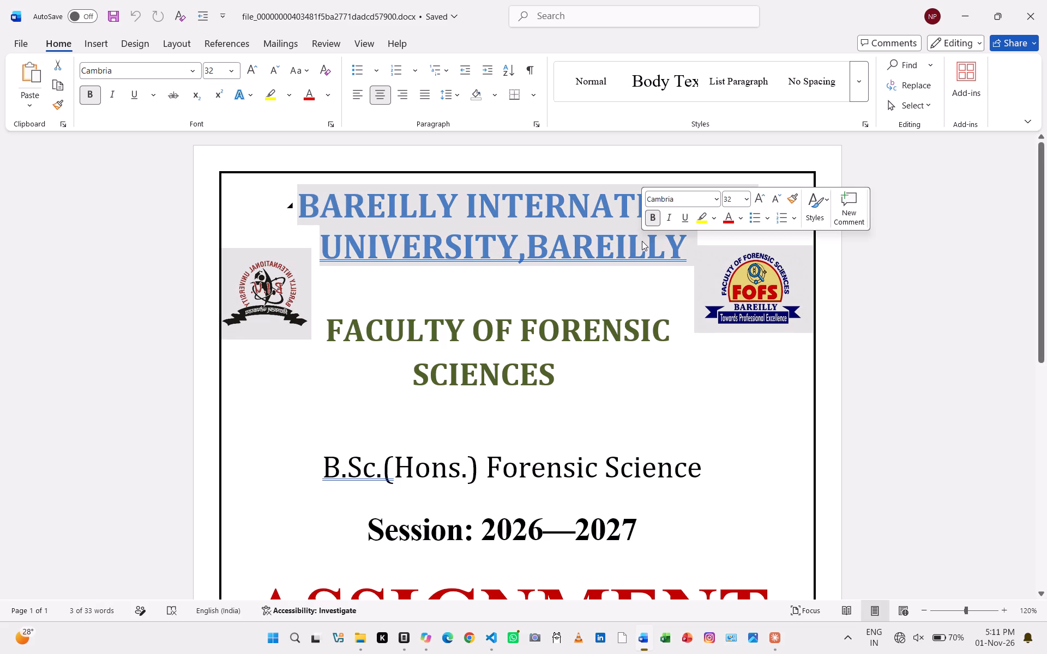
Replace the mirrored Bareilly International University logo on the cover page using Change Picture.
right_click(262, 268)
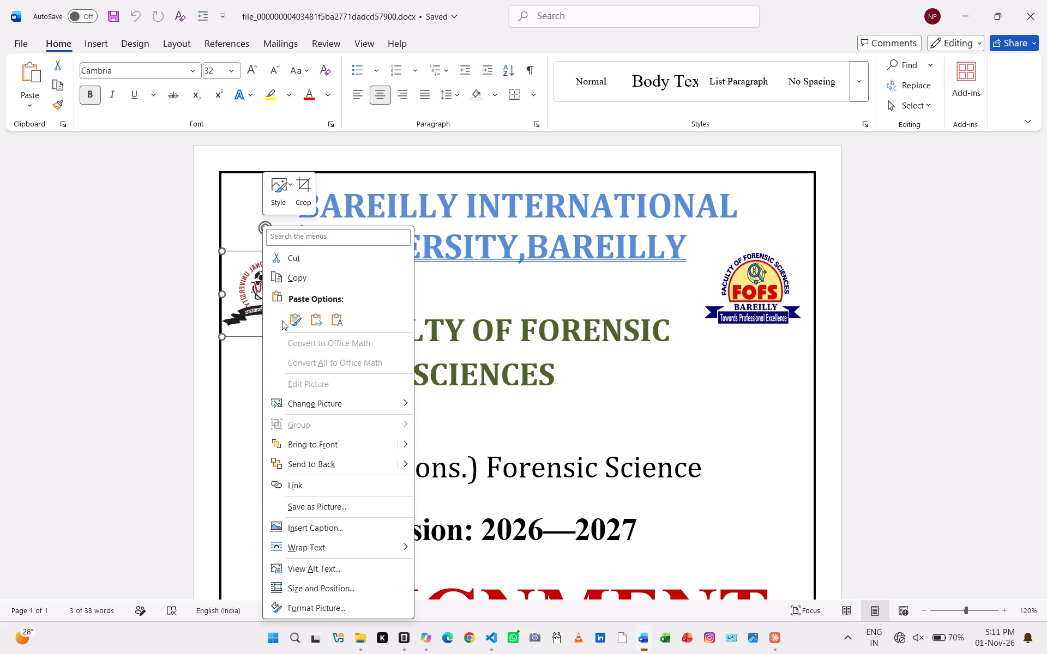
left_click(314, 401)
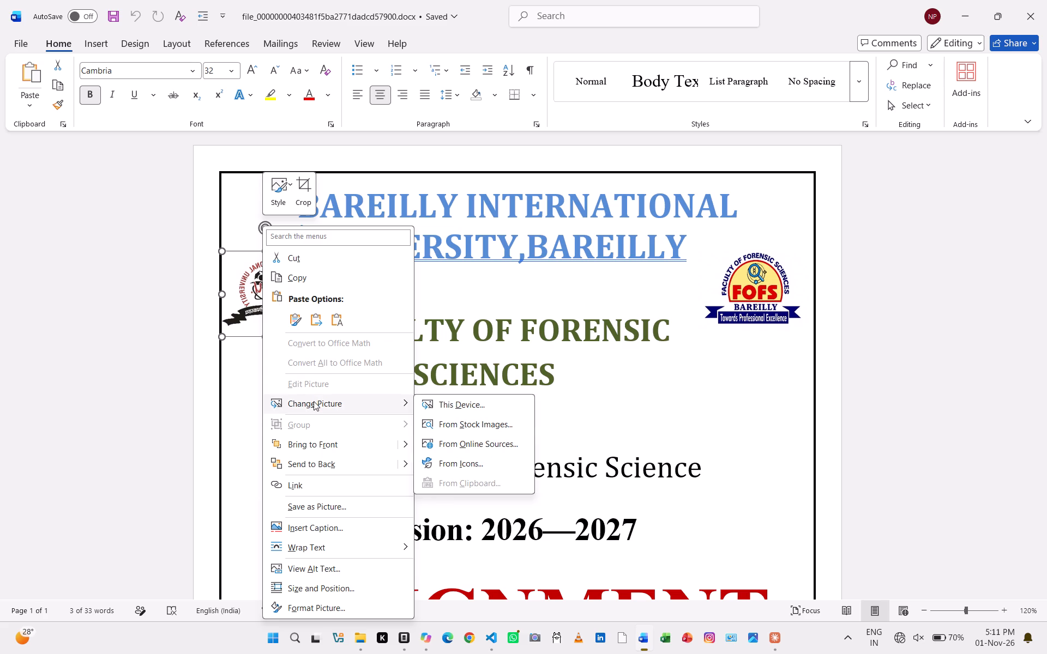
Replace the mirrored university logo with the Desktop image file WhatsApp Image 2026-10-28 at 6.05.52 PM.jpeg.
left_click(445, 401)
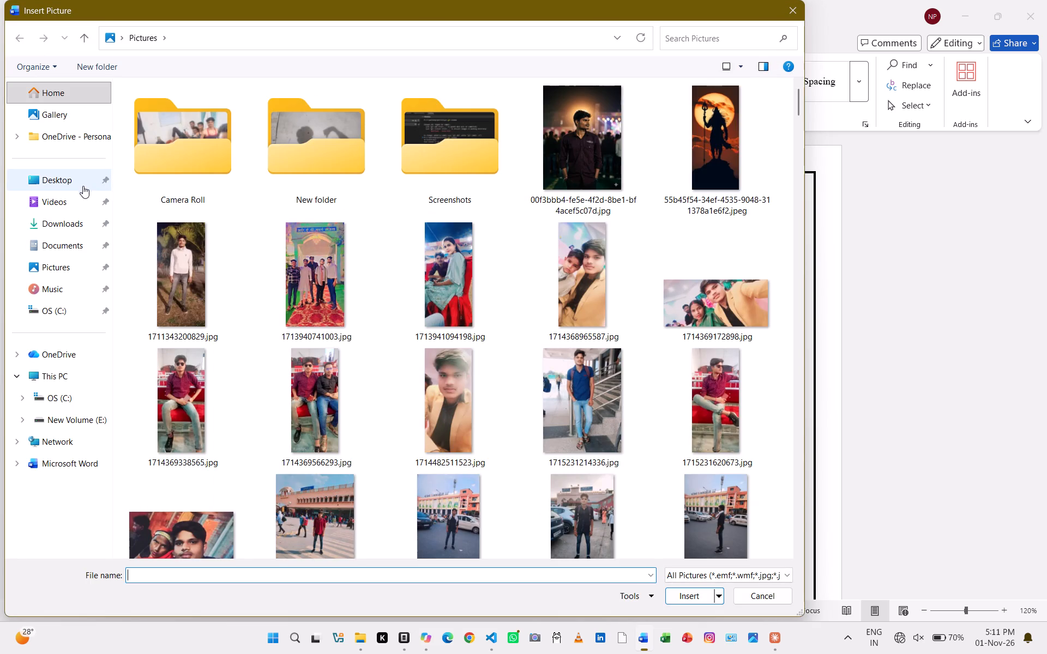
left_click(83, 184)
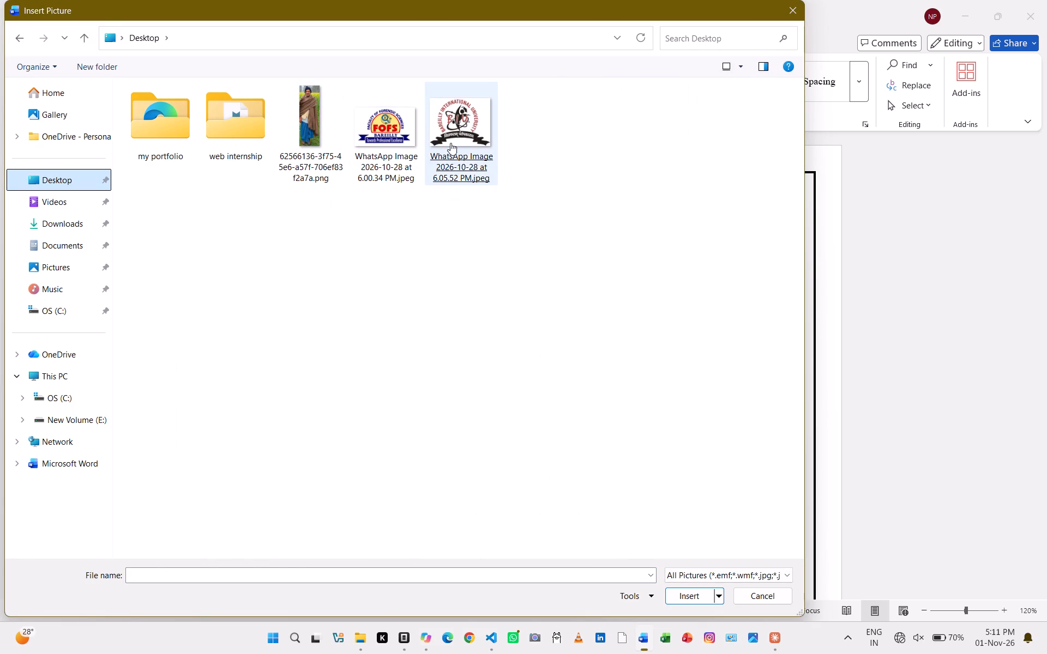
left_click(454, 143)
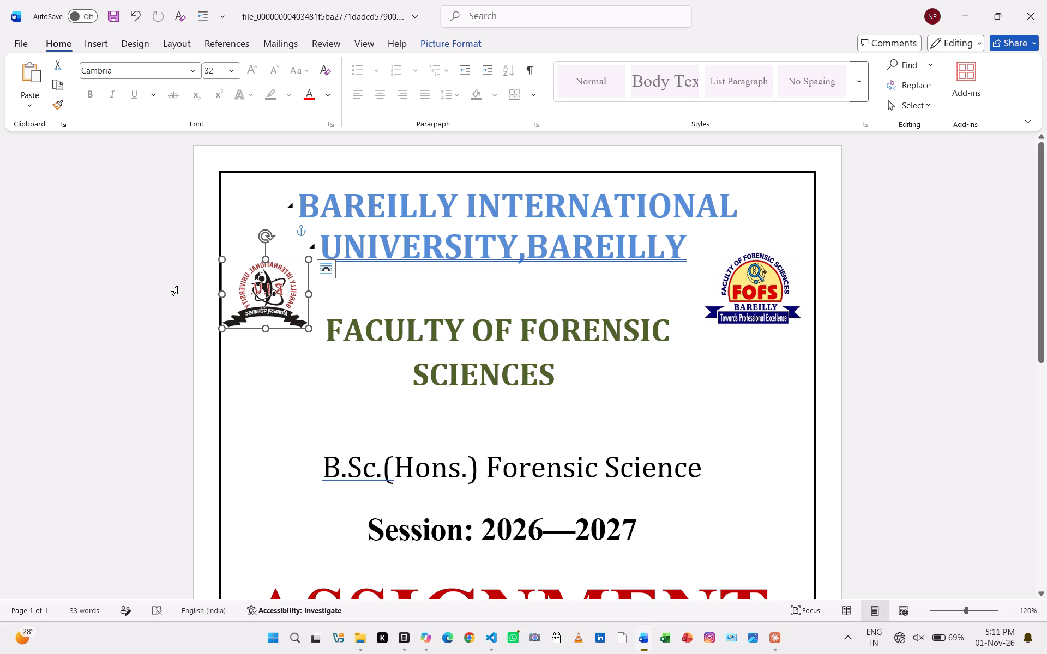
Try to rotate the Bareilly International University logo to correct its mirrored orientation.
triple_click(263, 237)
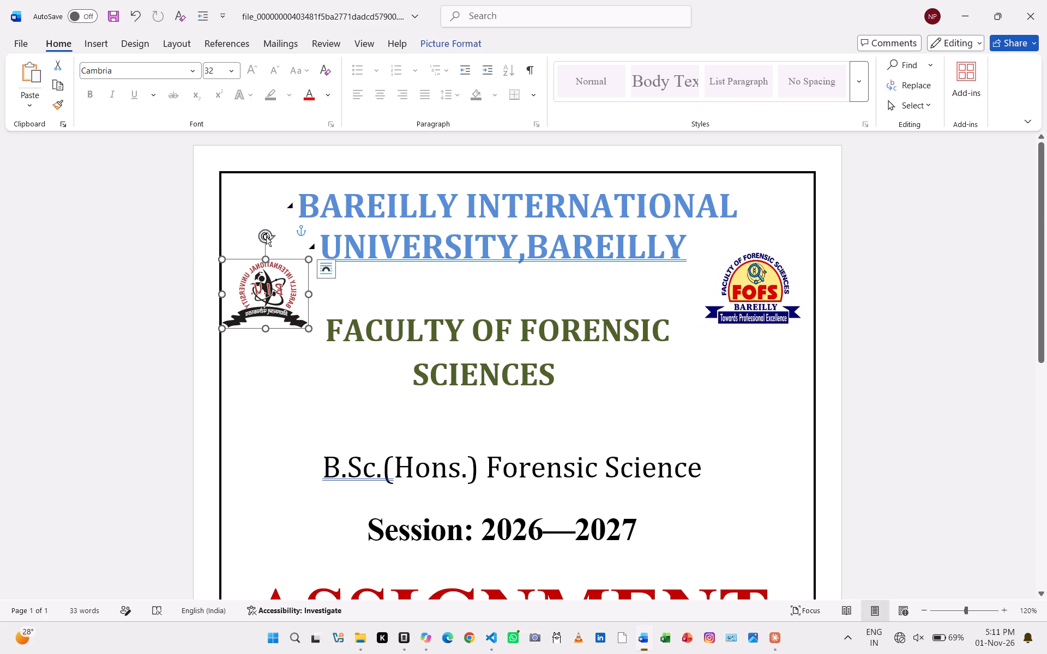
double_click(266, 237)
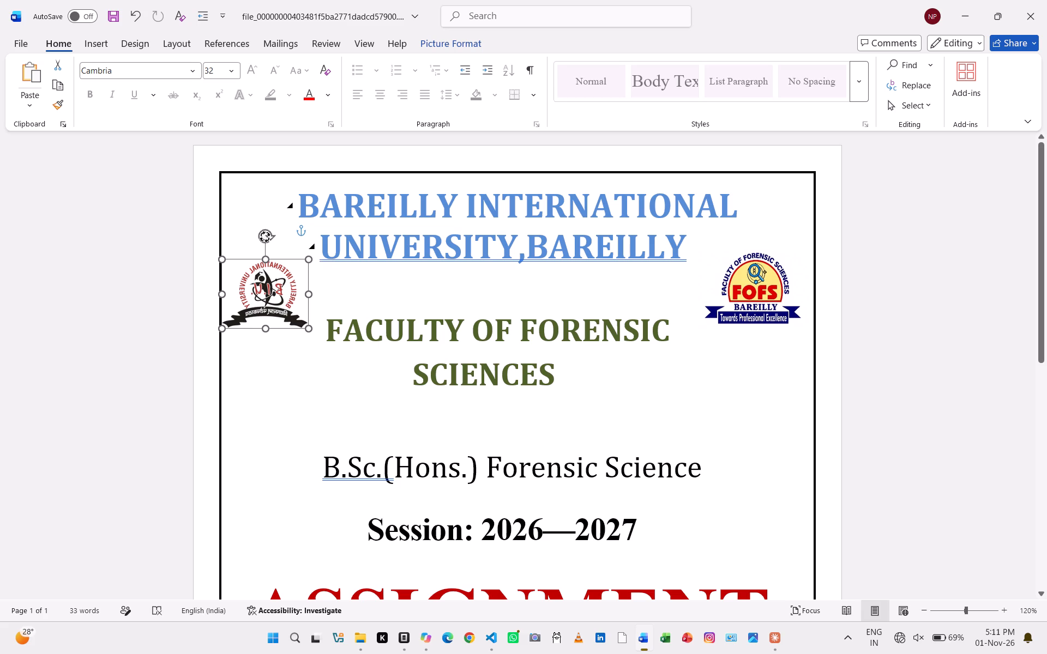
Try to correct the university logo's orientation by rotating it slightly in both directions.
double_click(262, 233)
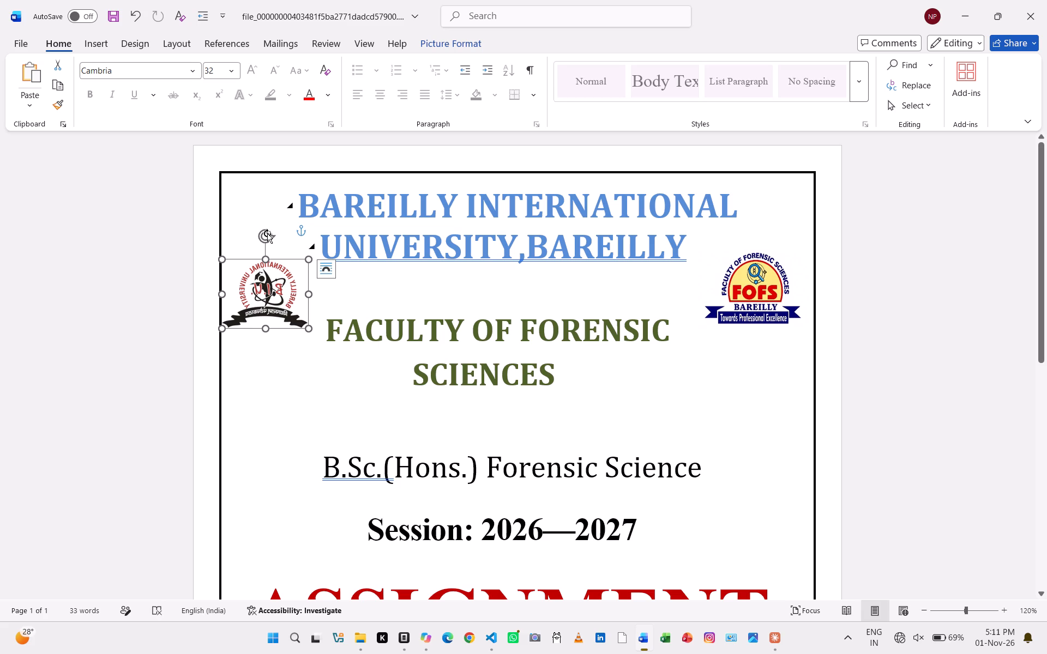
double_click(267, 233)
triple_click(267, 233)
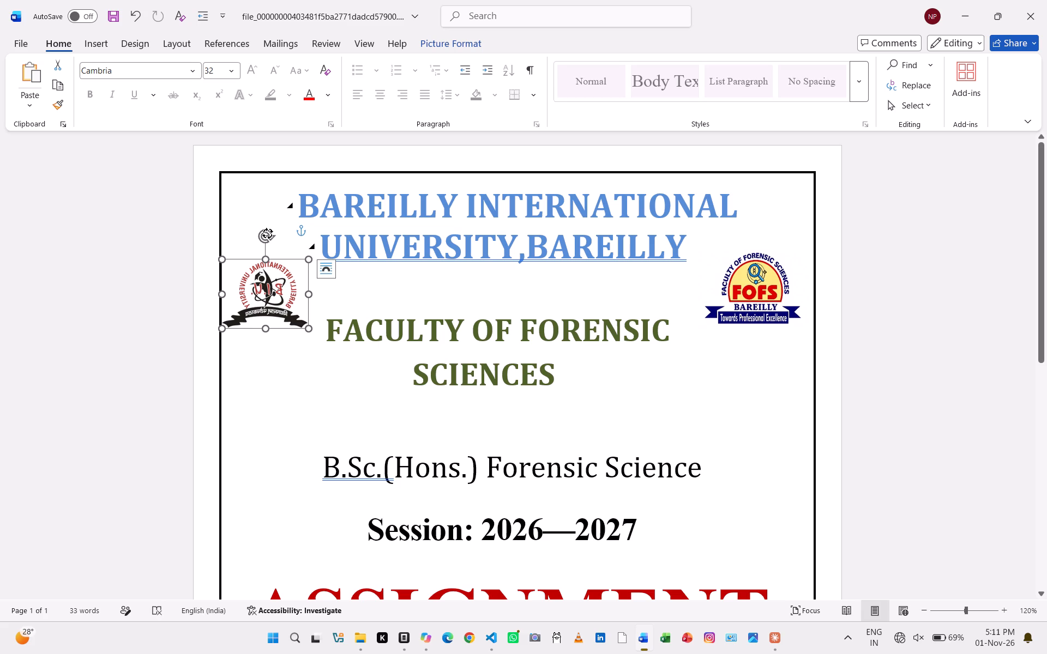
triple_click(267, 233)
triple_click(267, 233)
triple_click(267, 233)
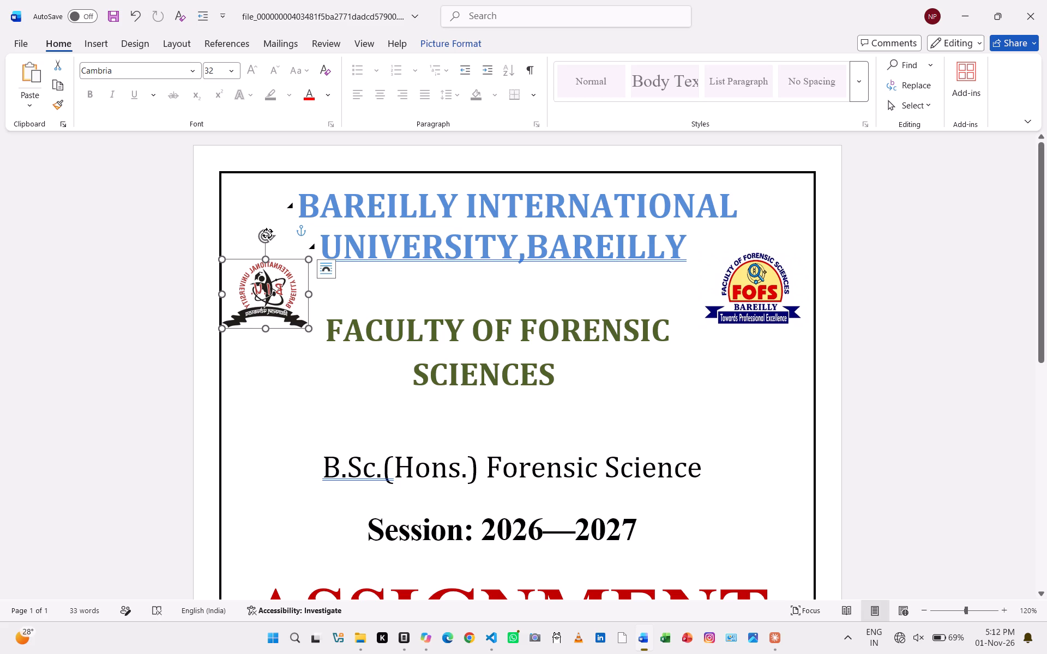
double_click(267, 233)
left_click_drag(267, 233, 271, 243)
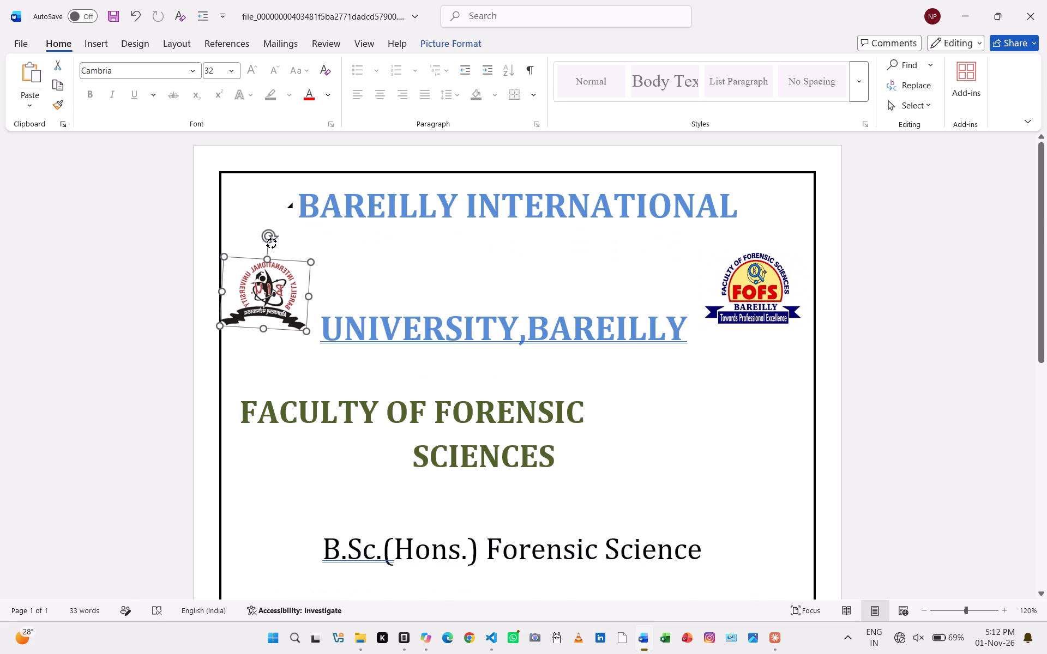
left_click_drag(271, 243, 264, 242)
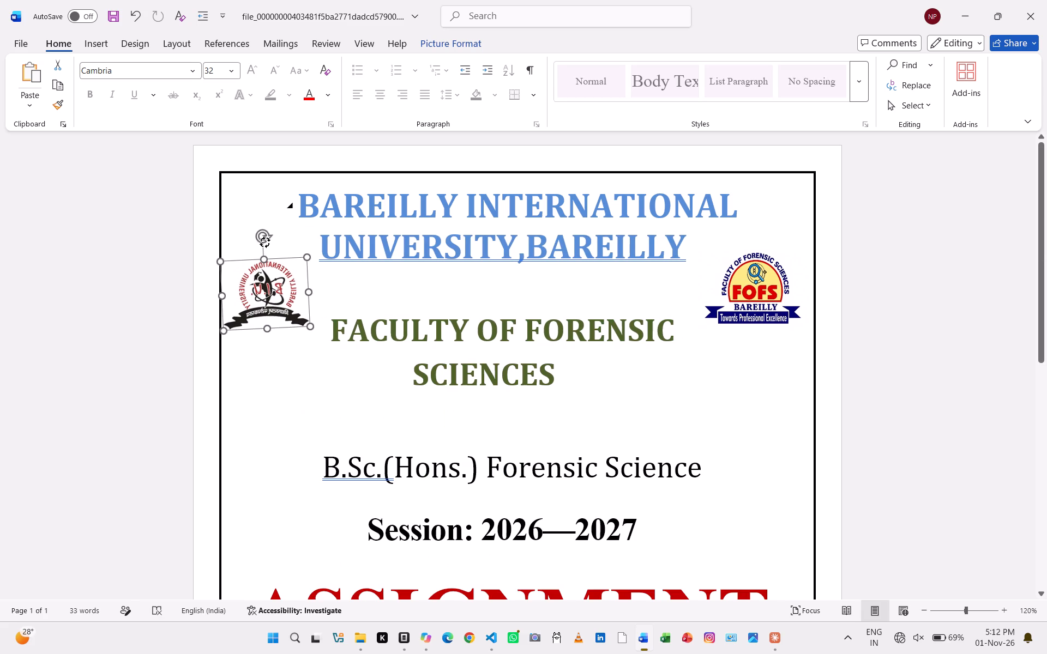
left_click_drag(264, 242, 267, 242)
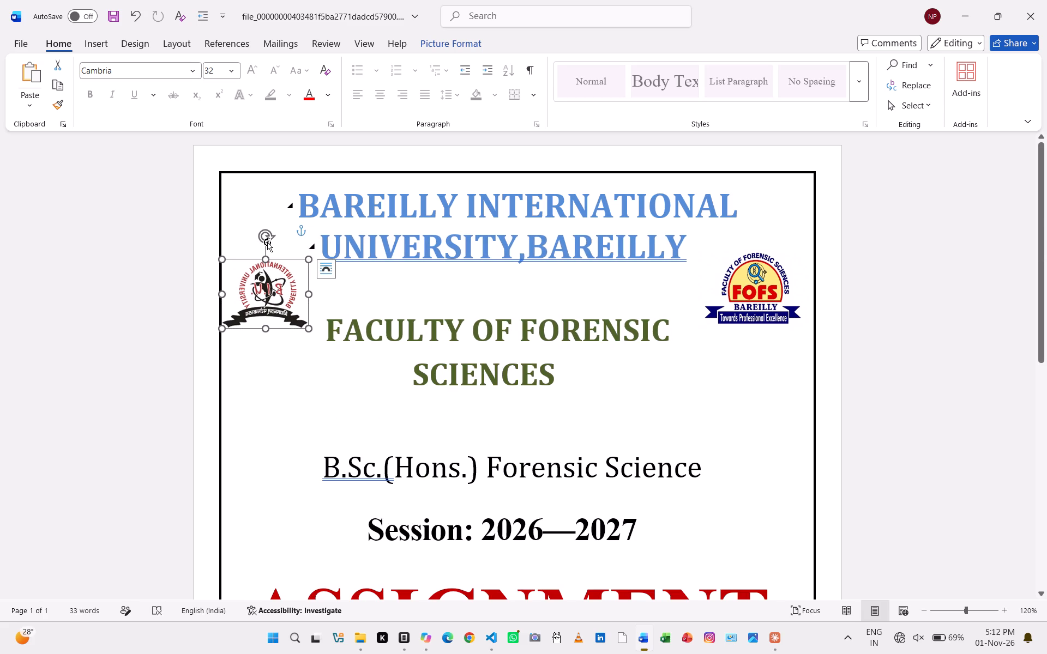
Move the university logo slightly lower, keeping it beside the FACULTY OF FORENSIC SCIENCES heading and against the page border.
left_click(169, 310)
left_click(225, 223)
left_click(246, 273)
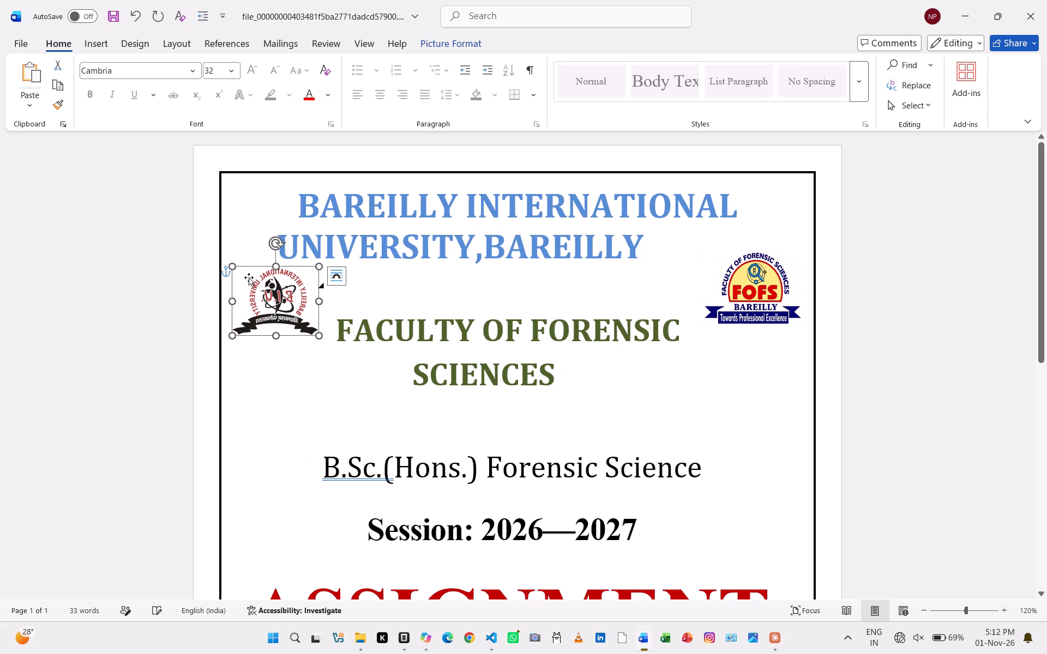
left_click_drag(260, 294, 254, 285)
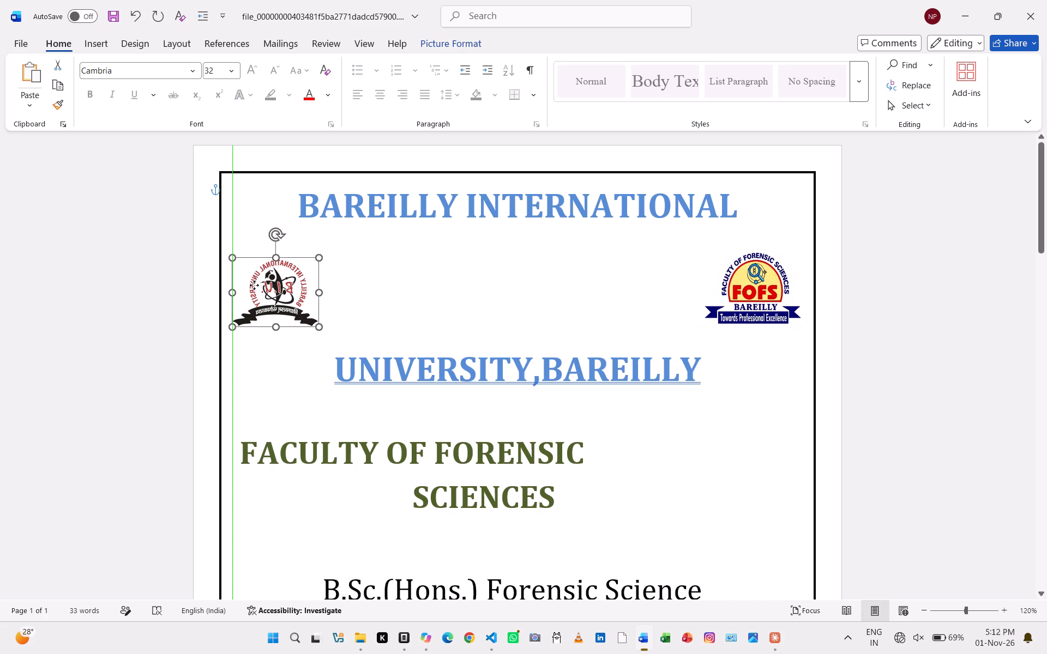
left_click_drag(254, 285, 255, 289)
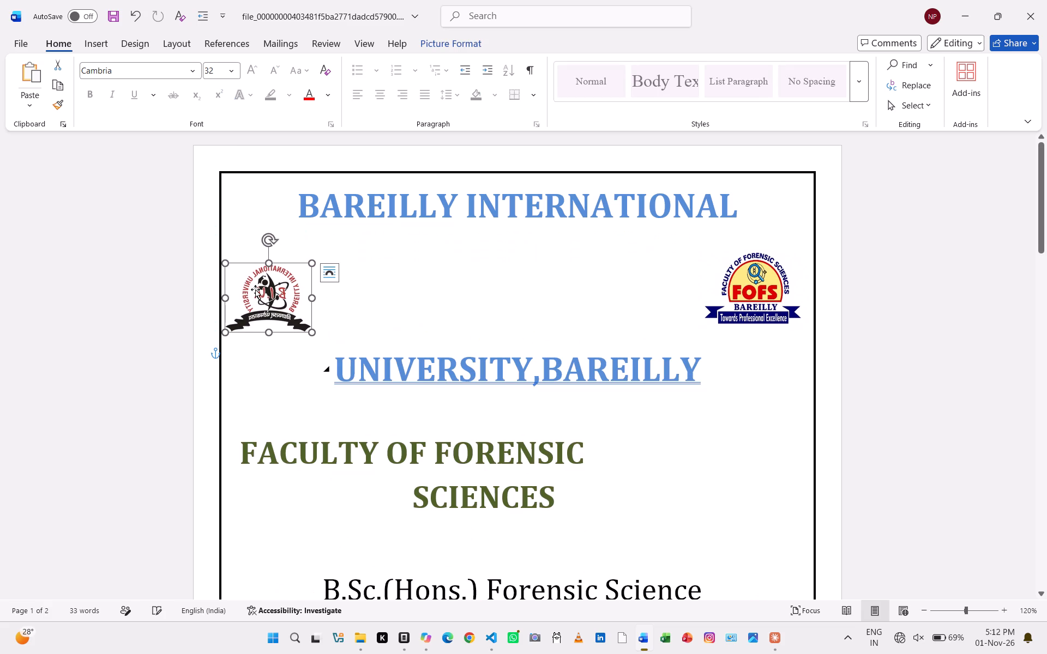
left_click(255, 289)
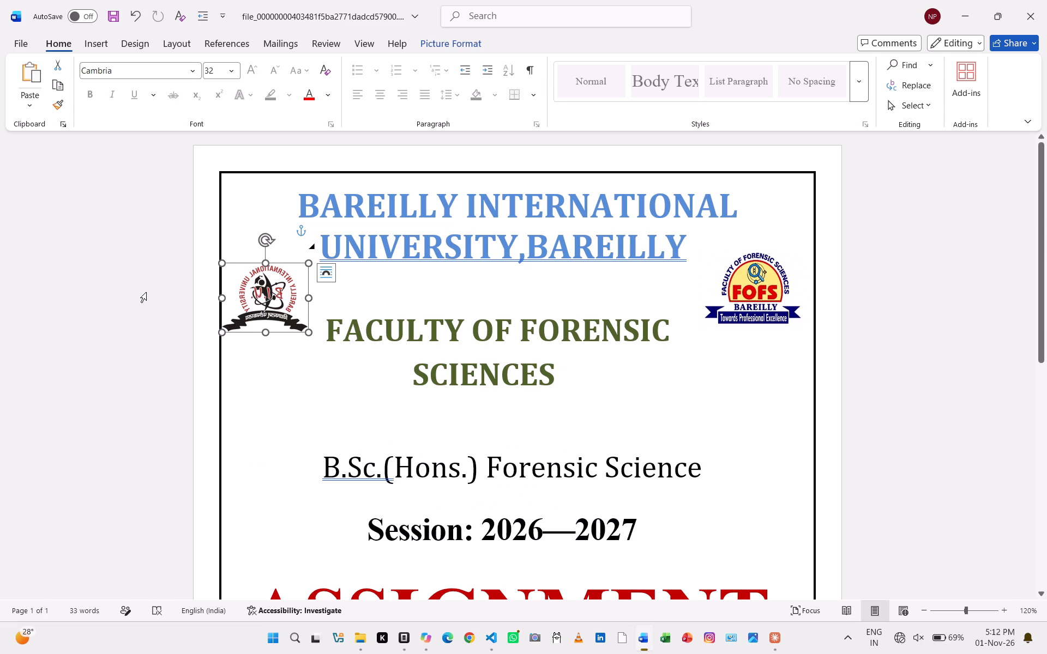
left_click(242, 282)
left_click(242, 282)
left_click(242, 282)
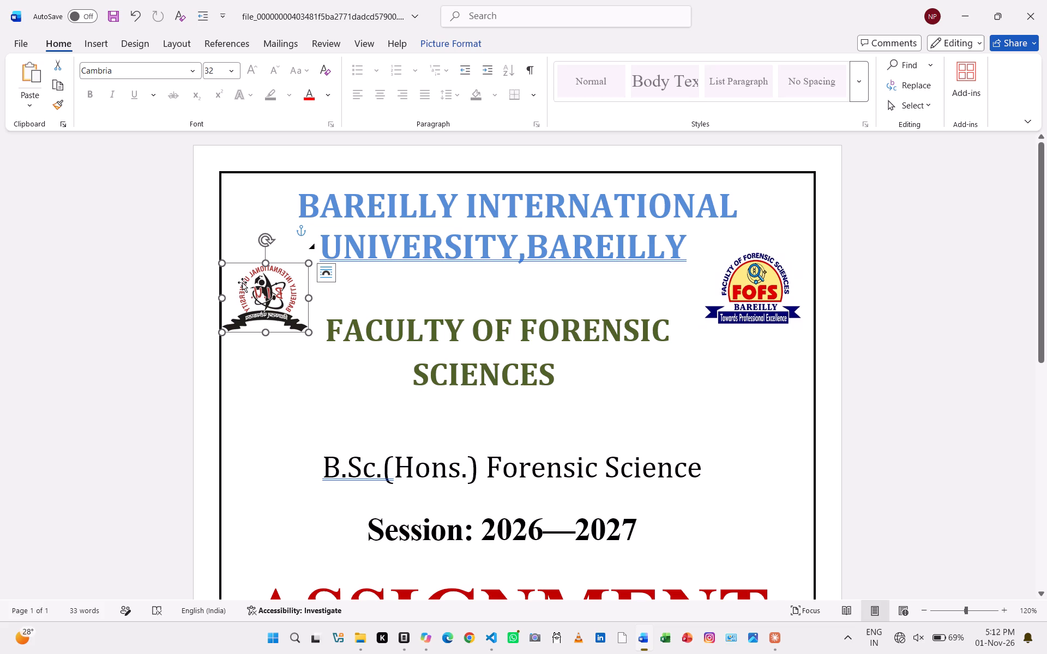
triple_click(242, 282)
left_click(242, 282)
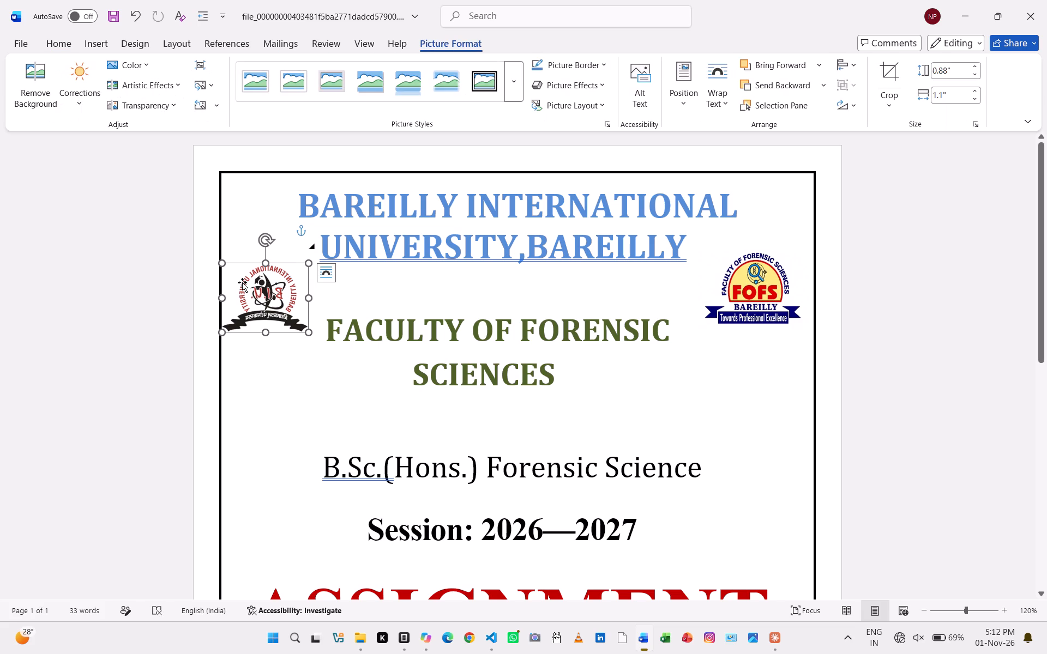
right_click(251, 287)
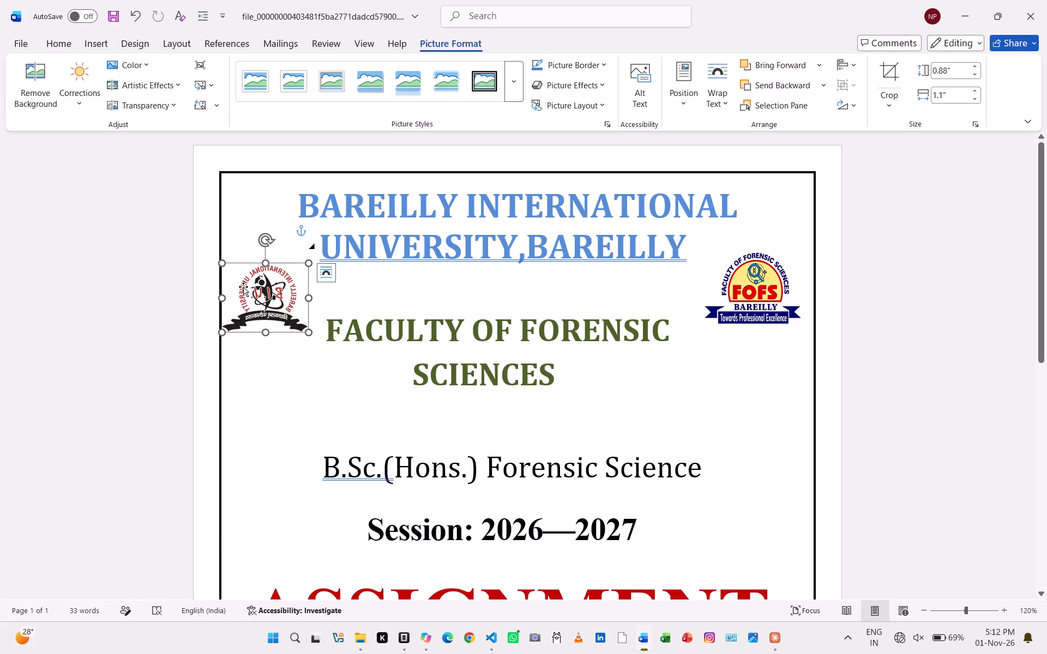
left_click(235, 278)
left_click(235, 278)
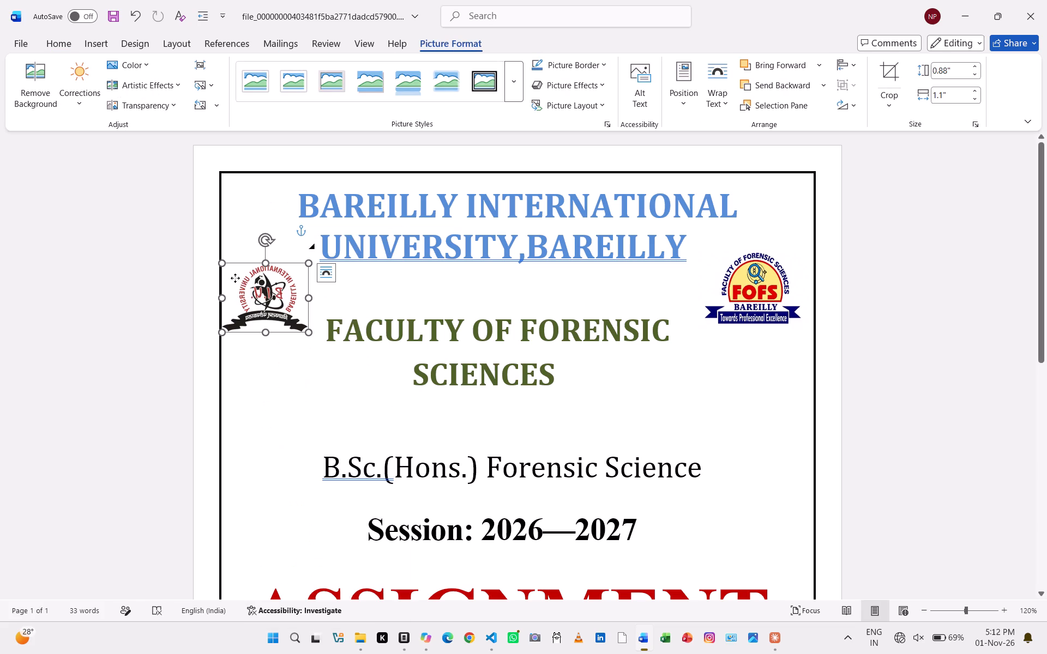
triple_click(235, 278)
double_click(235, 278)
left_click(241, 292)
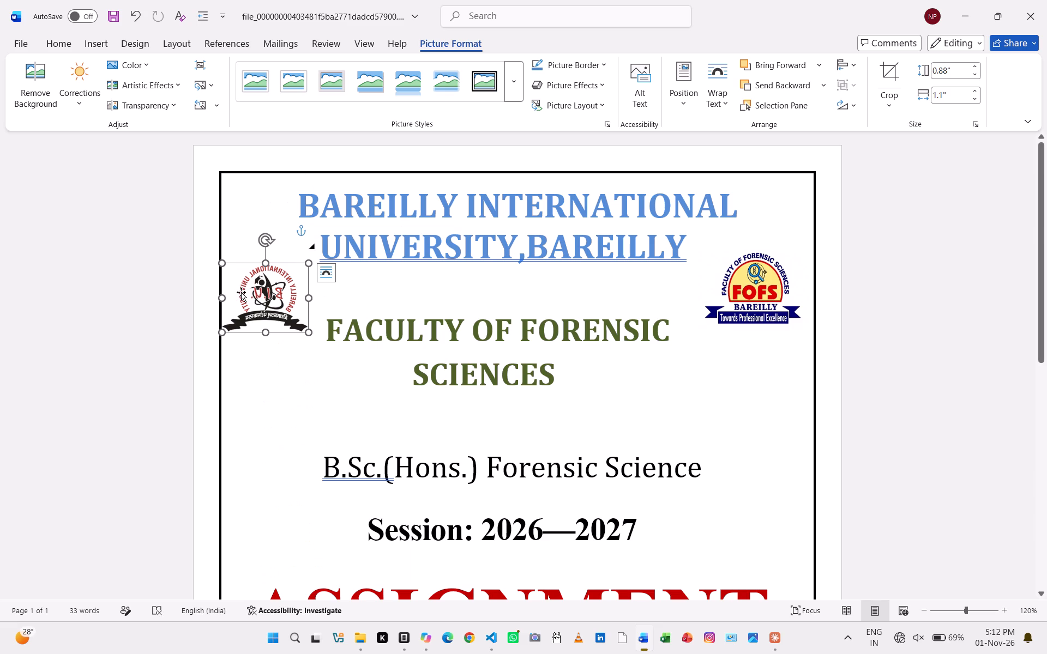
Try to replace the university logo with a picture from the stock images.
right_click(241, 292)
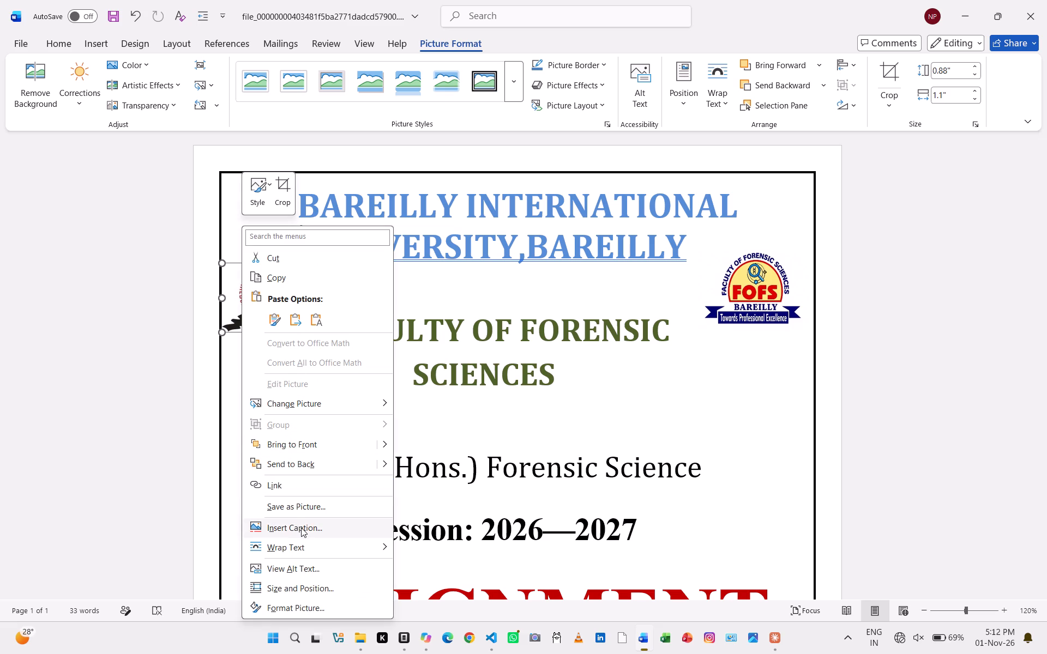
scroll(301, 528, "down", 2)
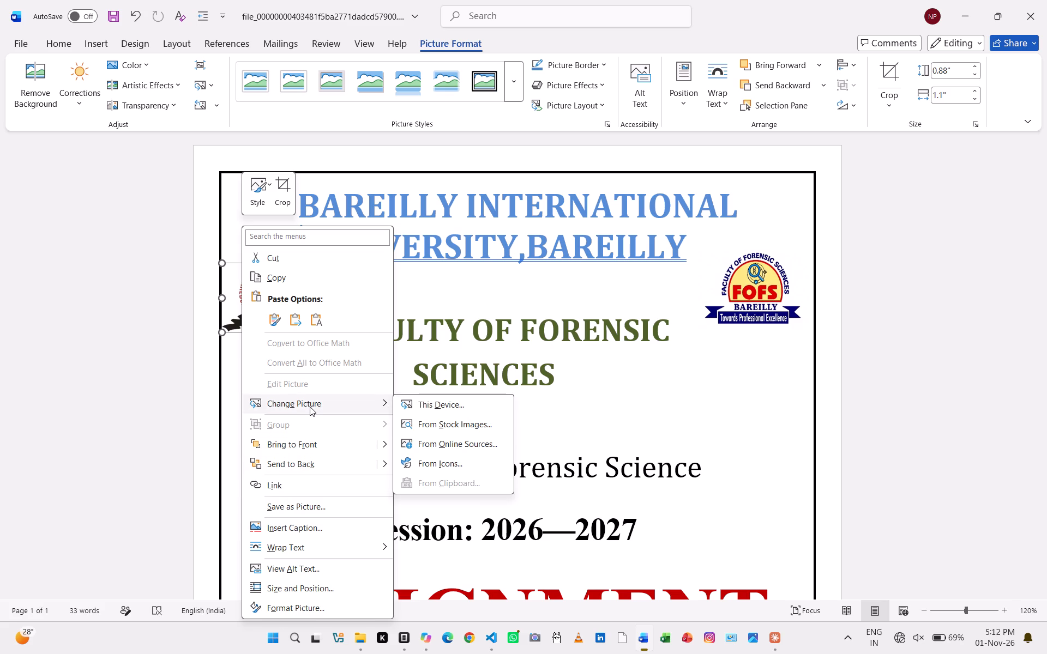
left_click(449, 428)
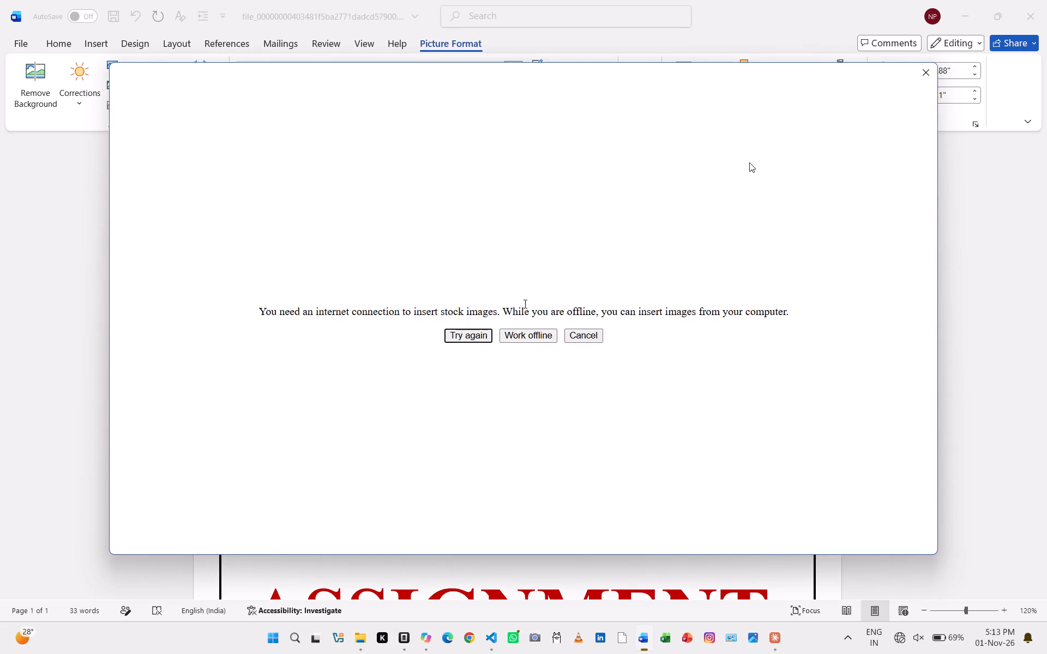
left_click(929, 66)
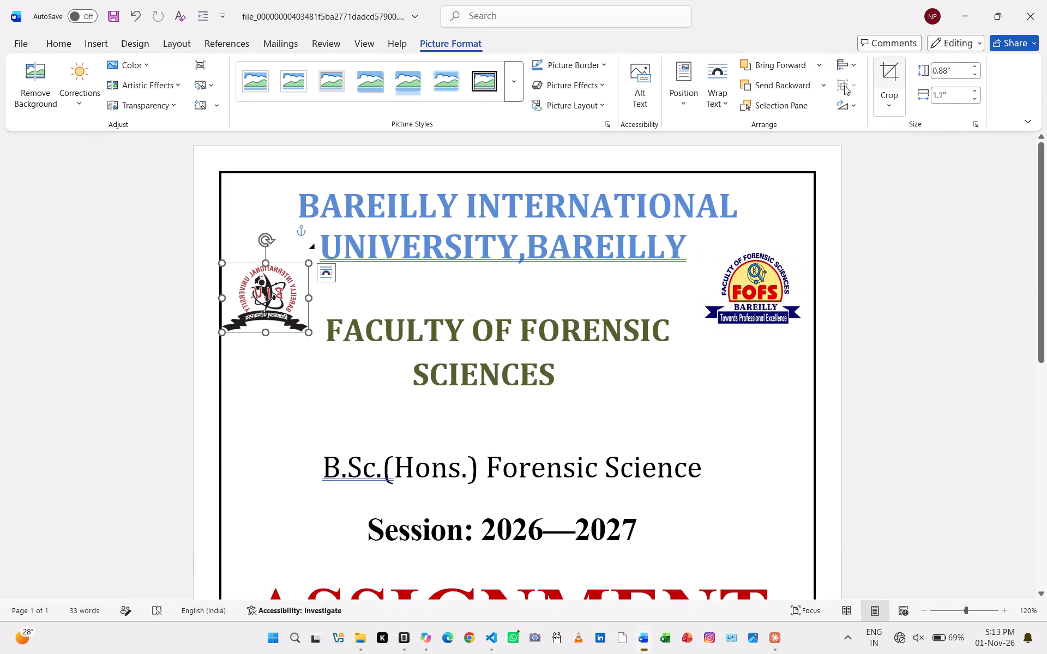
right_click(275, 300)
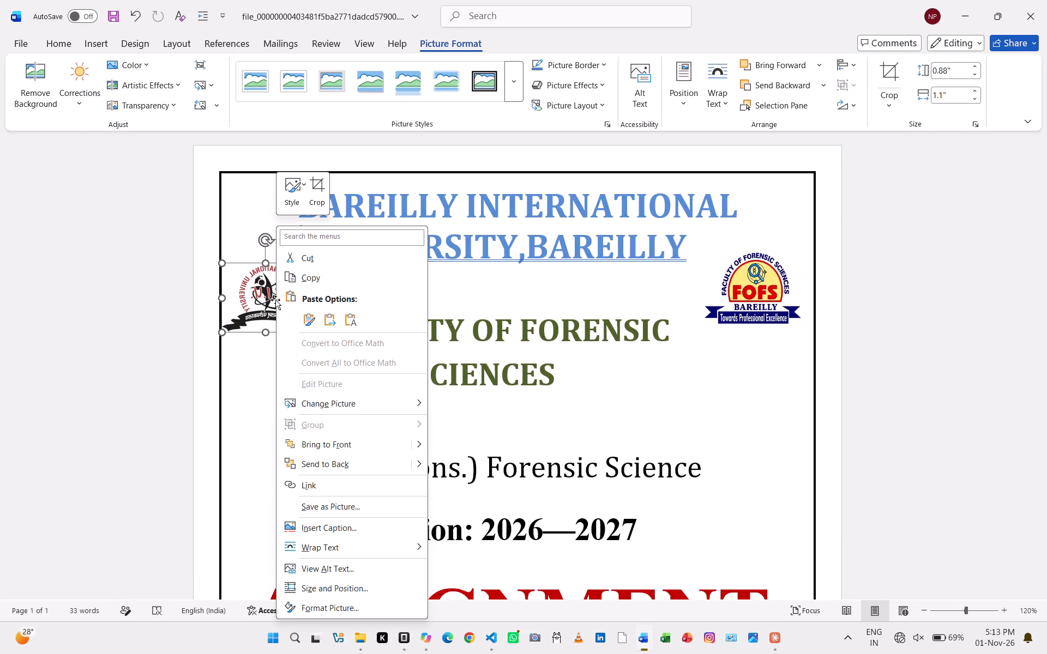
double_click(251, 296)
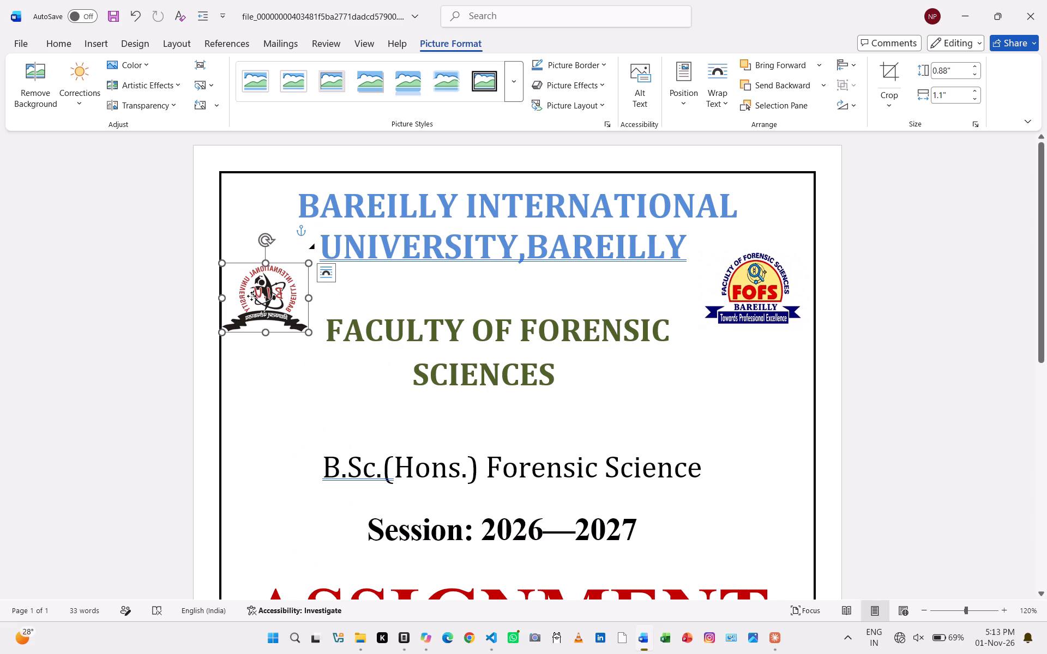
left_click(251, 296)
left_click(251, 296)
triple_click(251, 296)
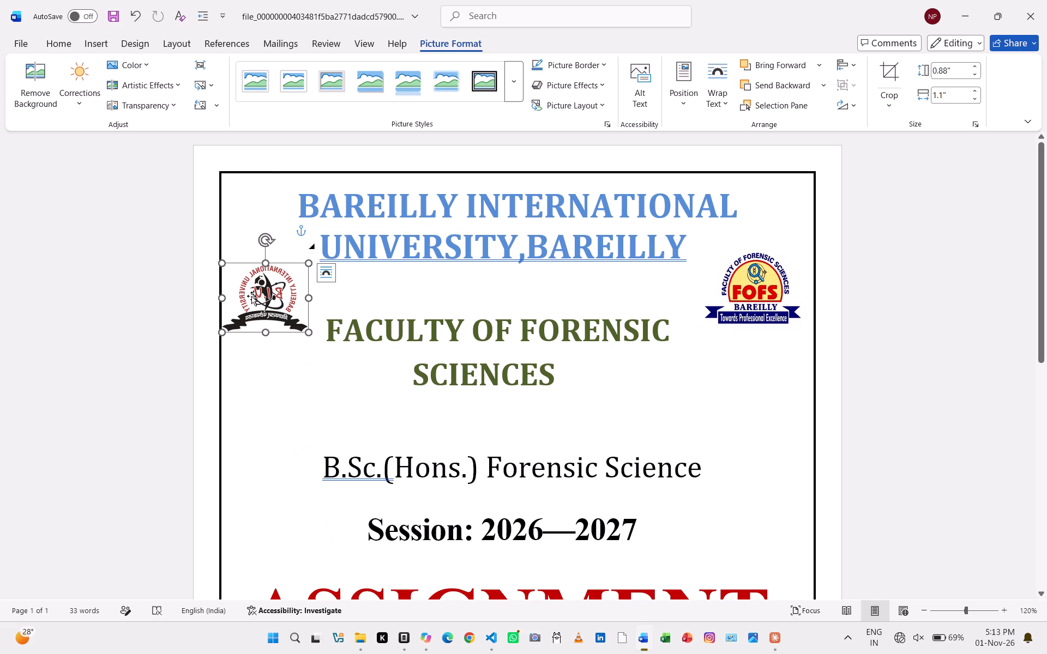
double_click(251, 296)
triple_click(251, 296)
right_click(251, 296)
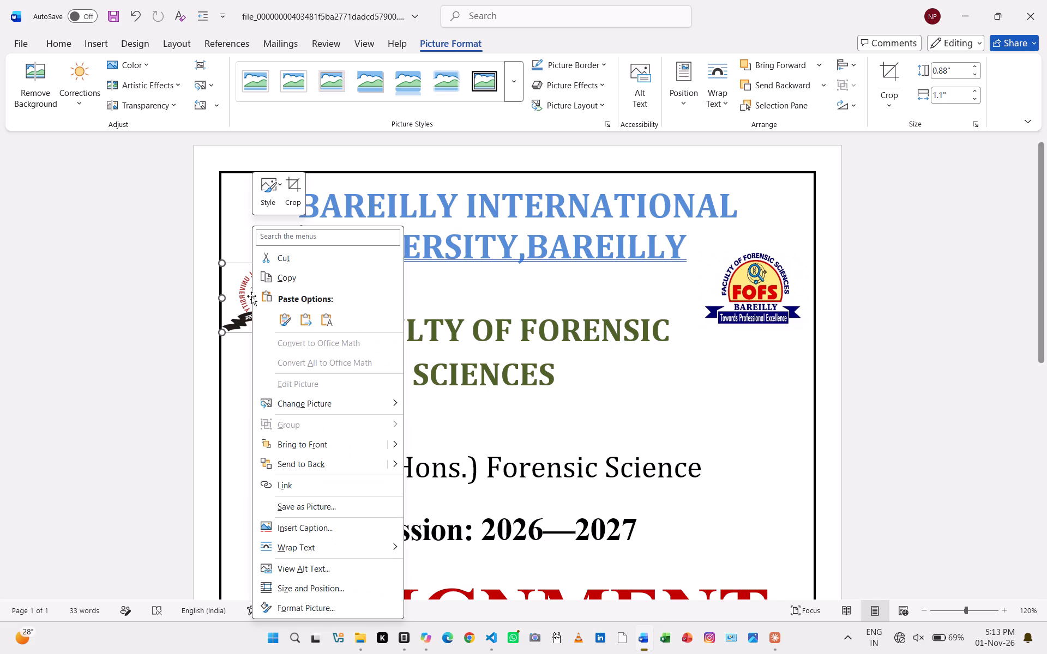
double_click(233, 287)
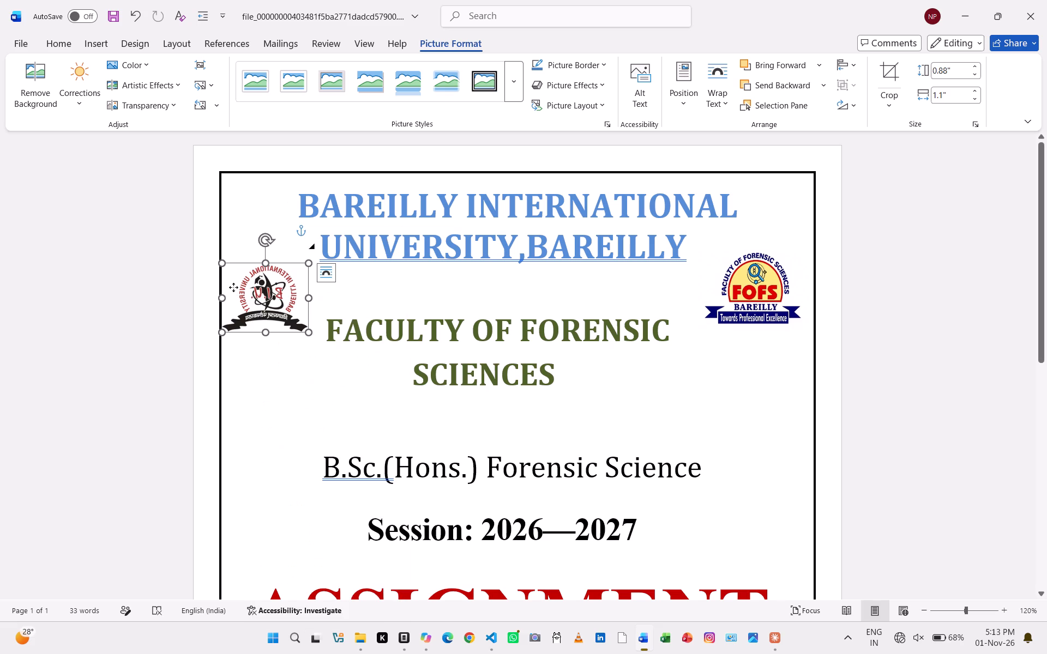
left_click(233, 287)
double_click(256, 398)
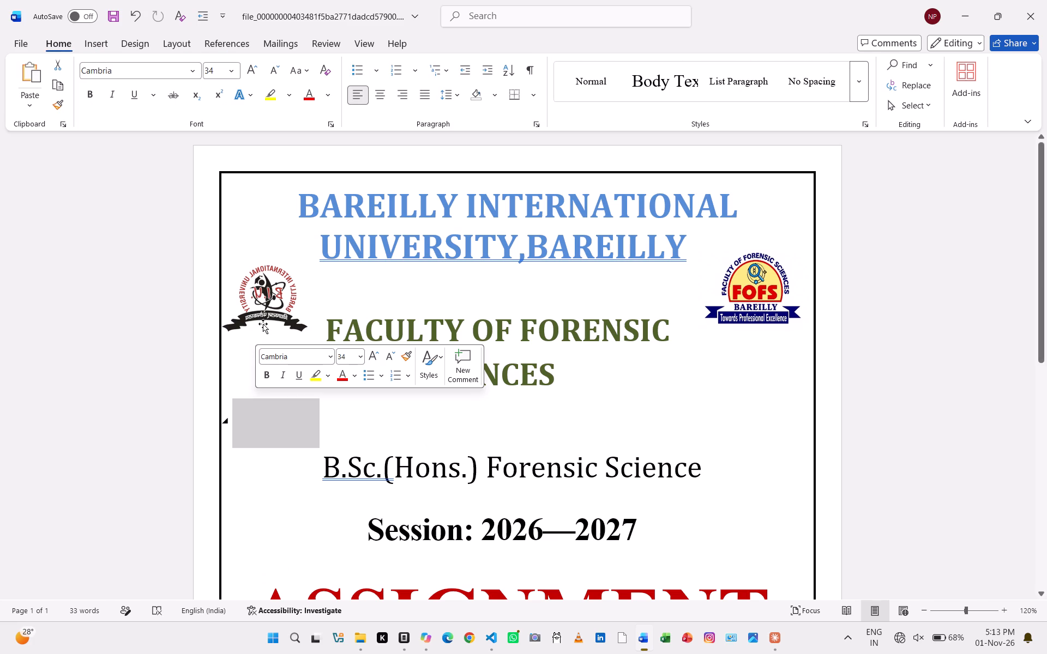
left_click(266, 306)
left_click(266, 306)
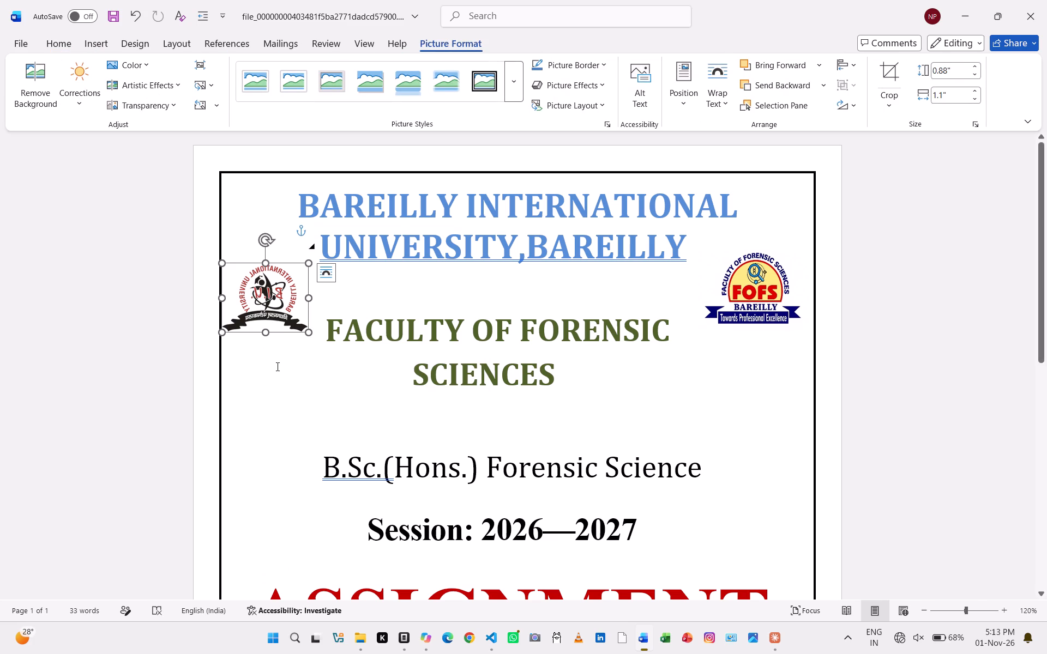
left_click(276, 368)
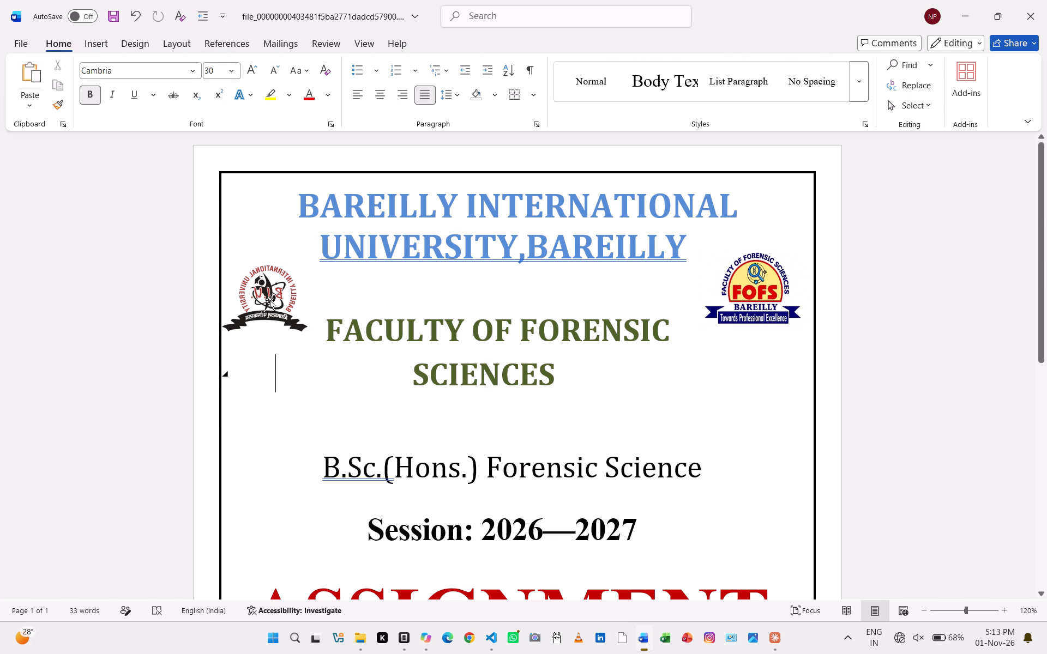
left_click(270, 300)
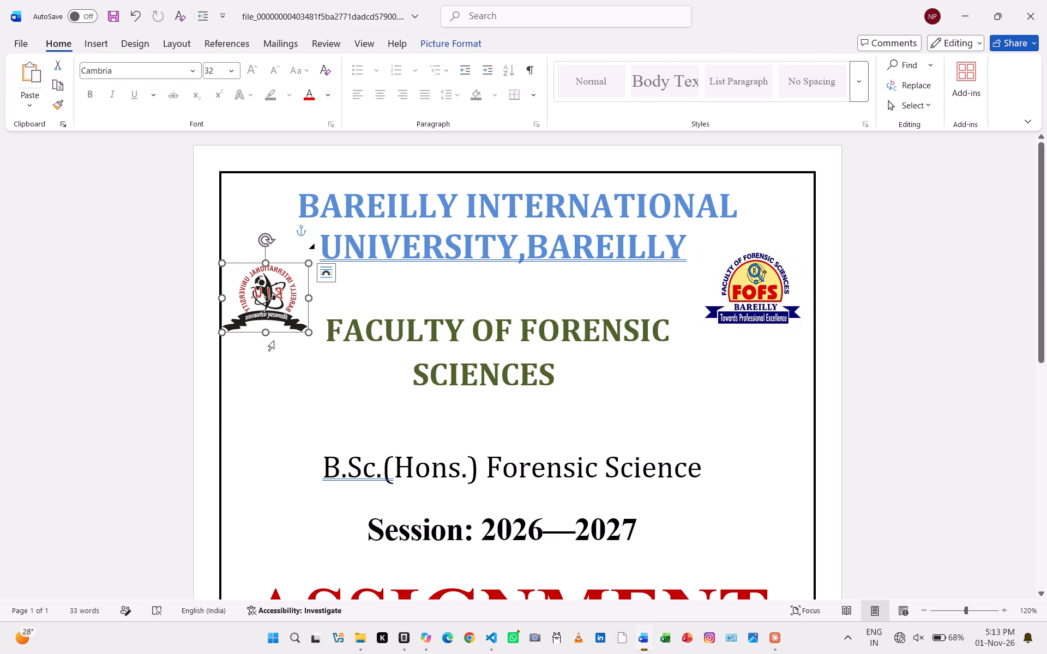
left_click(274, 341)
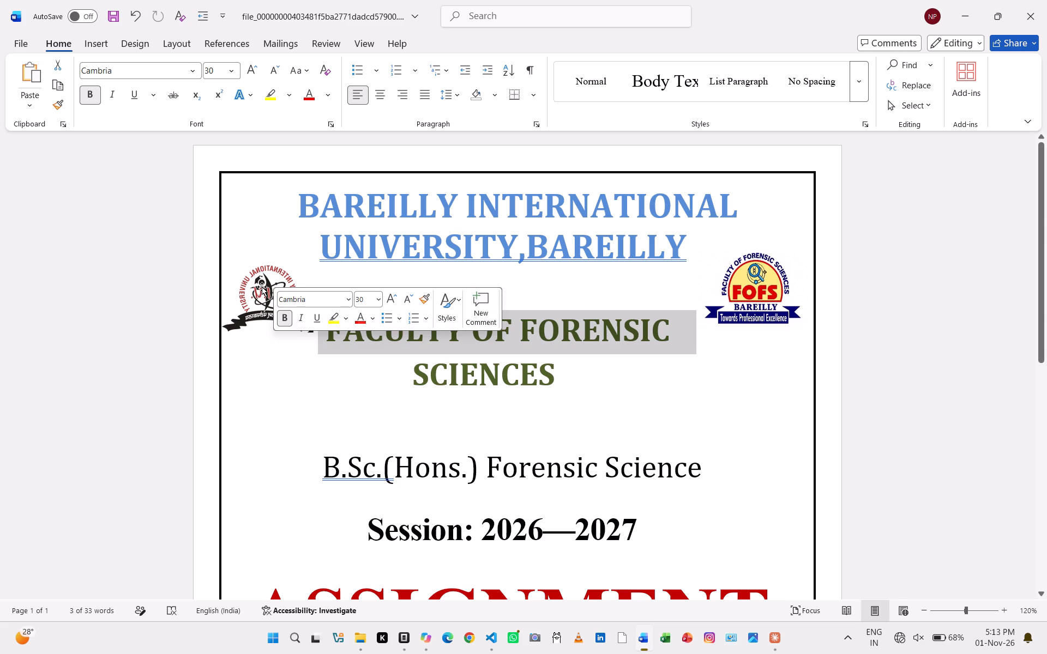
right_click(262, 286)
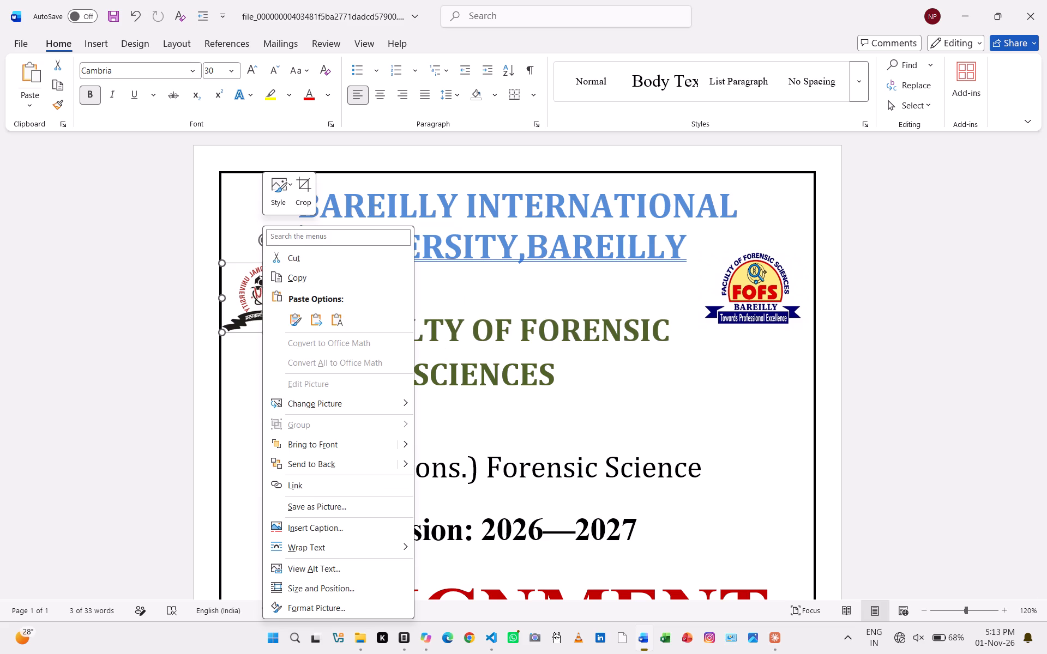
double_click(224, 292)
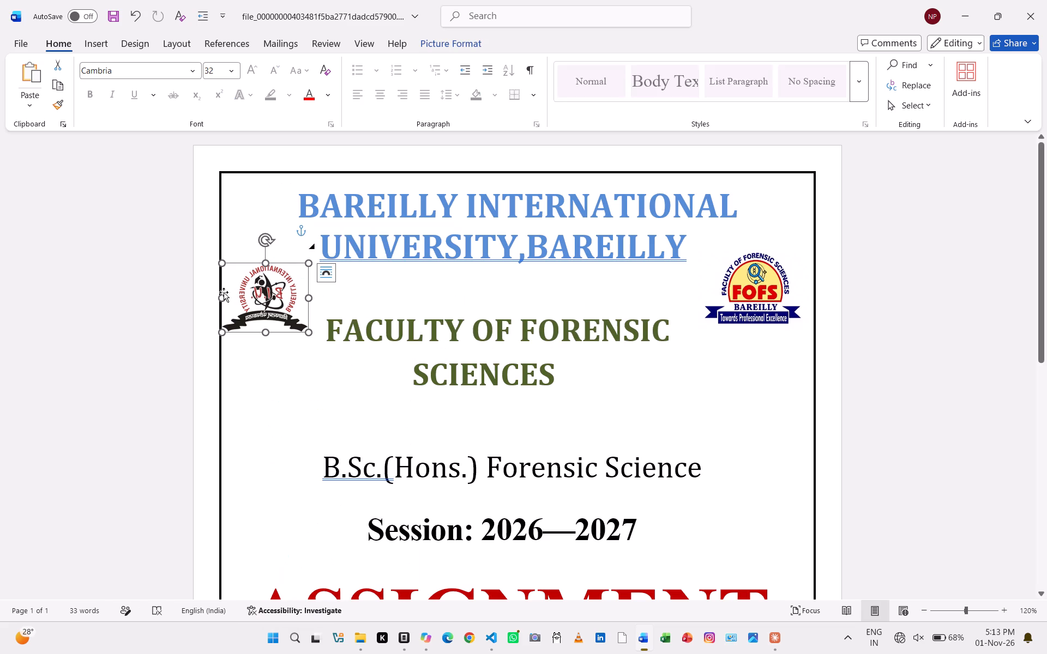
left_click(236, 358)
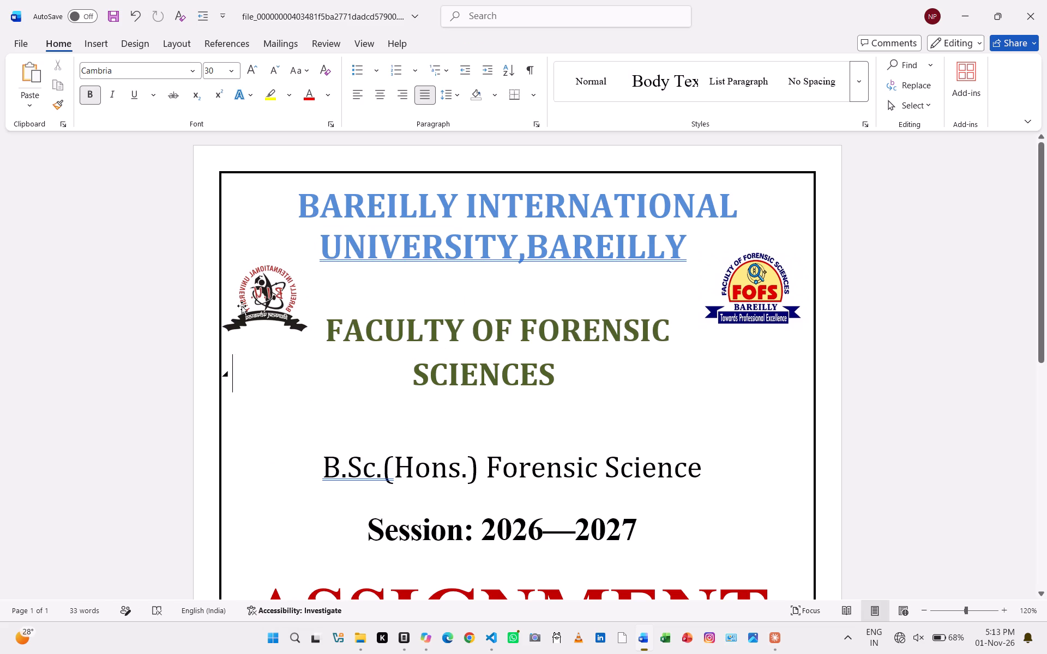
Cut the mirrored university logo from the cover page.
left_click(245, 287)
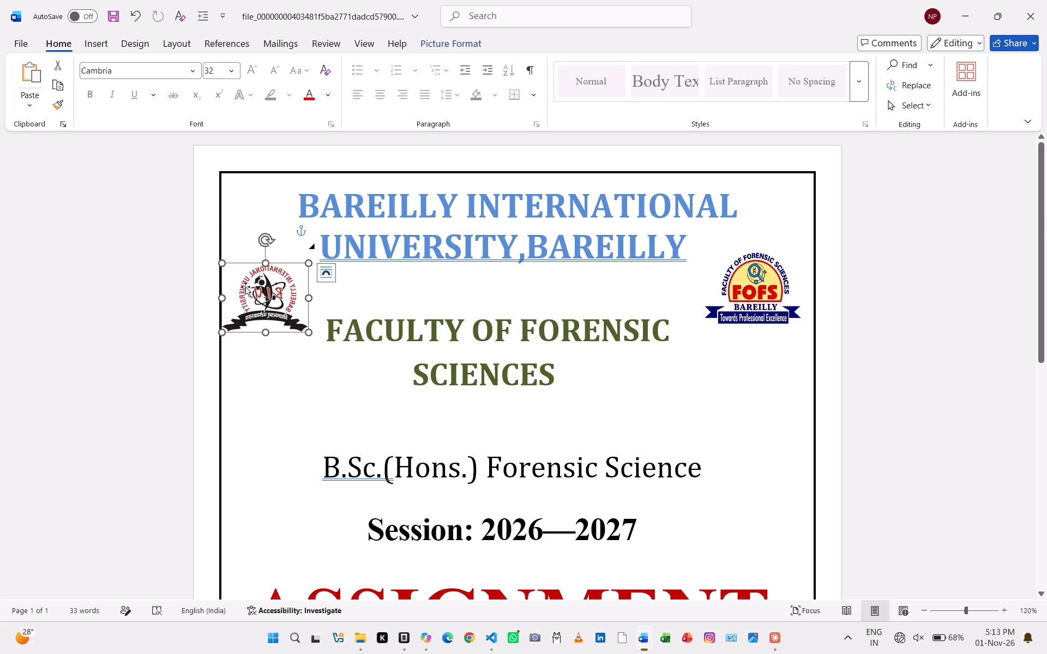
right_click(245, 287)
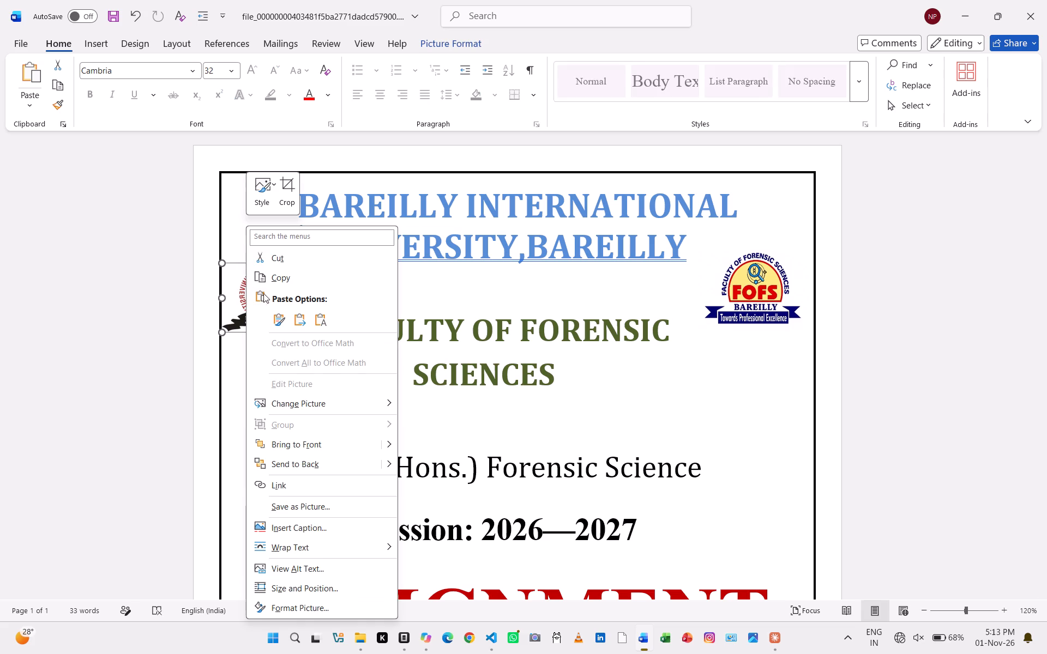
left_click(277, 263)
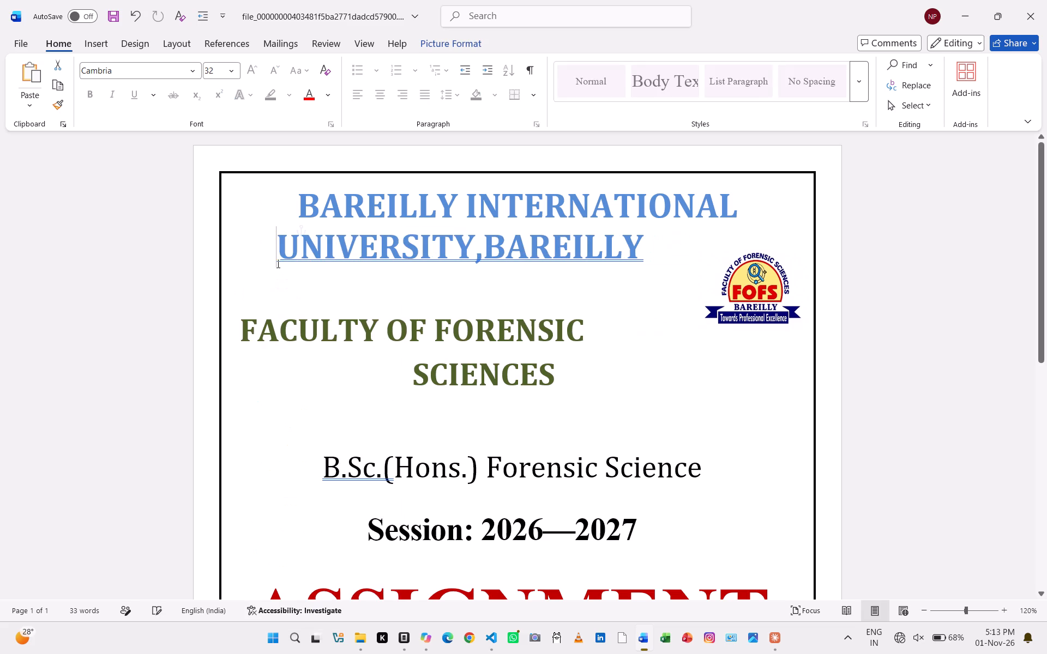
Insert the university logo file "WhatsApp Image 2026-10-28 at 6.05.52 PM.jpeg" from the Desktop at the UNIVERSITY,BAREILLY line.
left_click(94, 48)
left_click(156, 84)
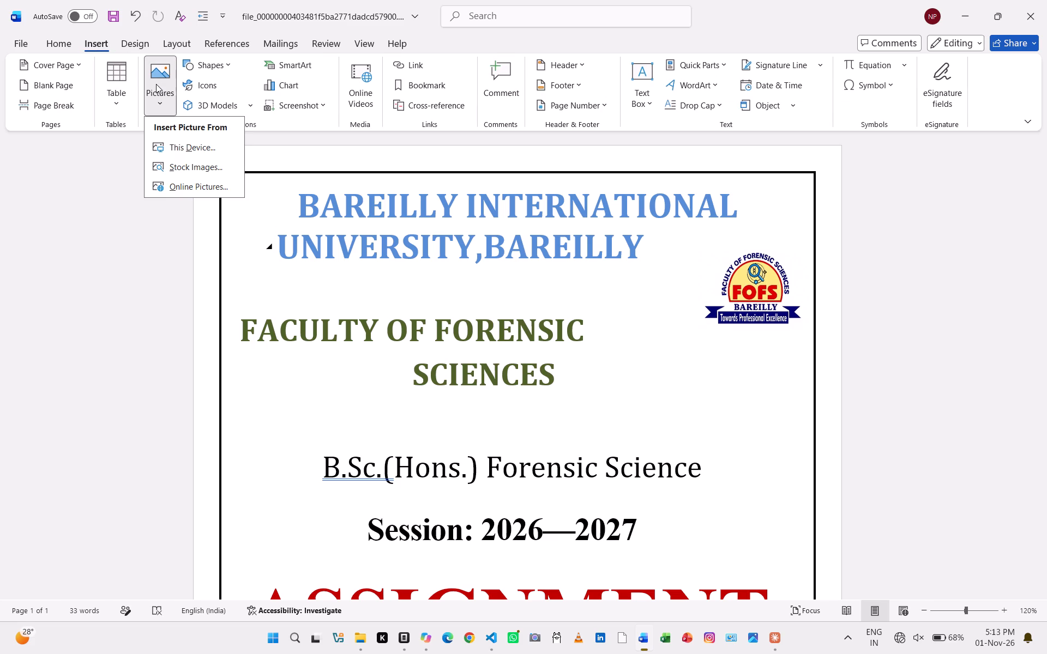
left_click(184, 147)
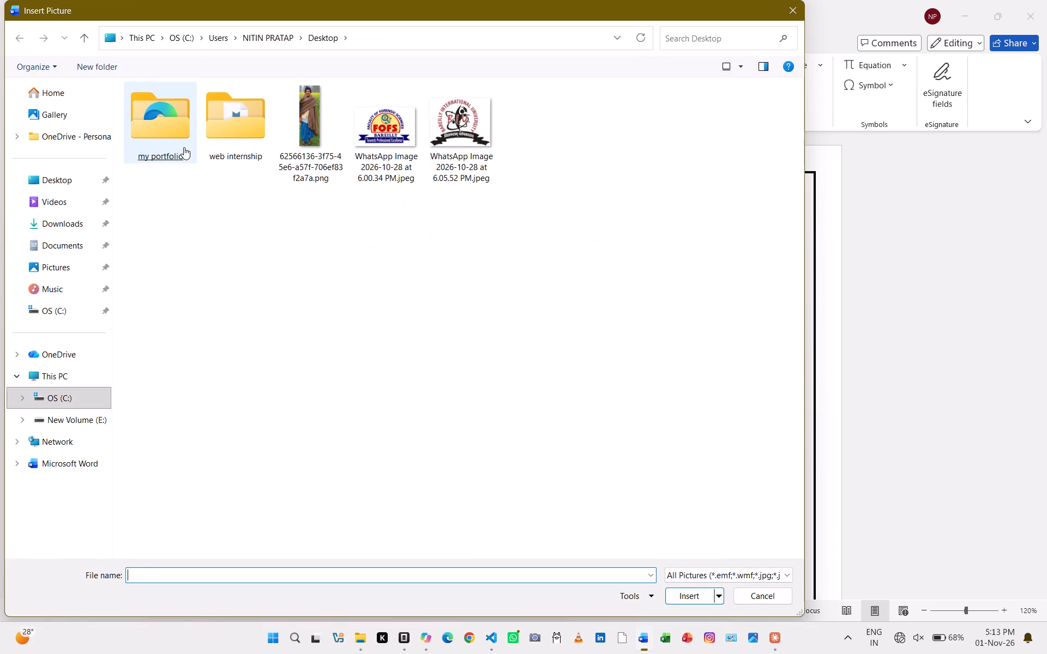
left_click(457, 124)
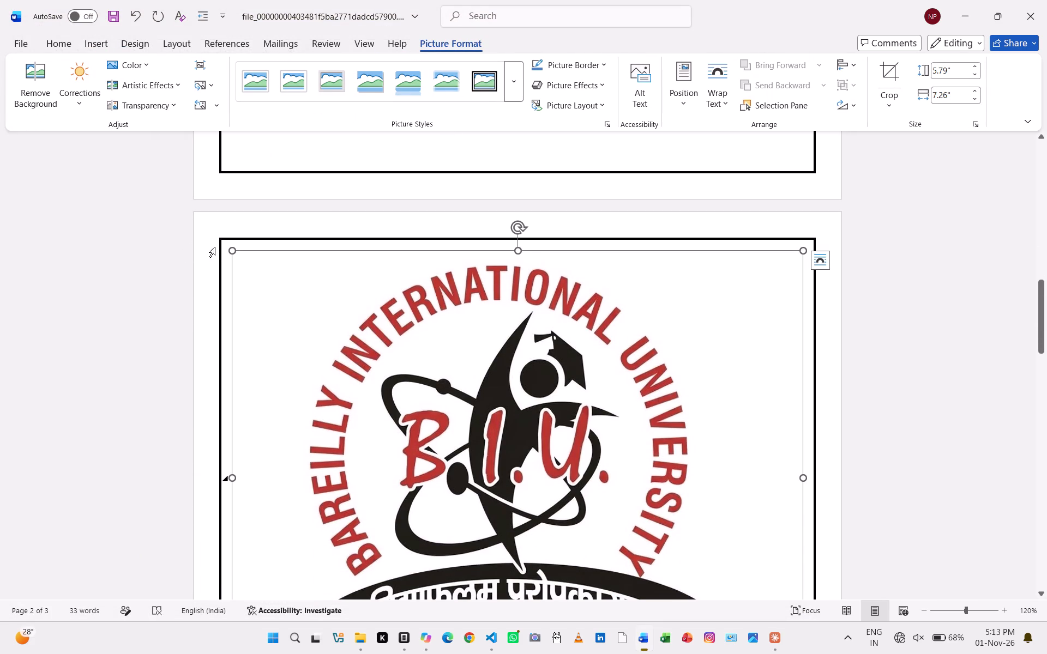
Shrink the inserted university logo proportionally to about 0.78" high and 0.97" wide.
left_click_drag(230, 251, 420, 456)
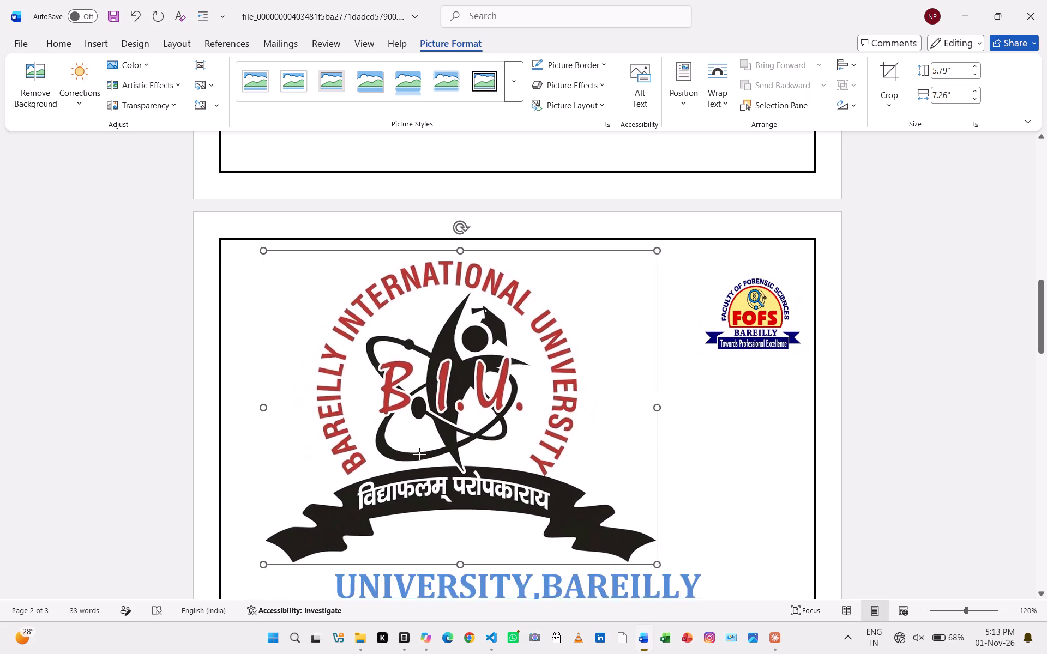
left_click_drag(420, 456, 612, 512)
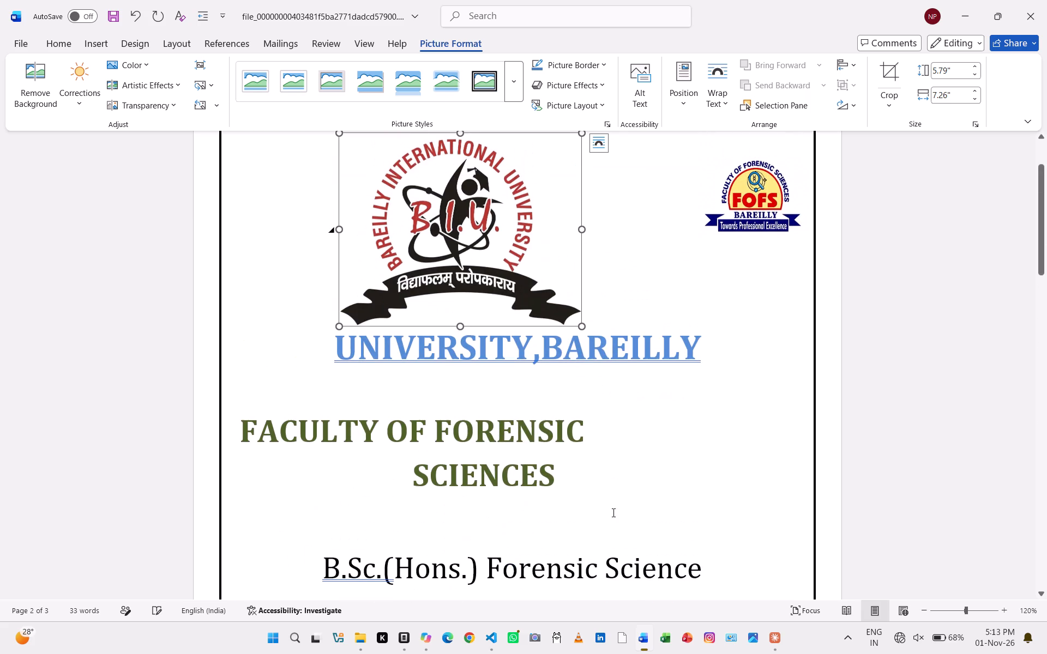
left_click_drag(580, 327, 495, 215)
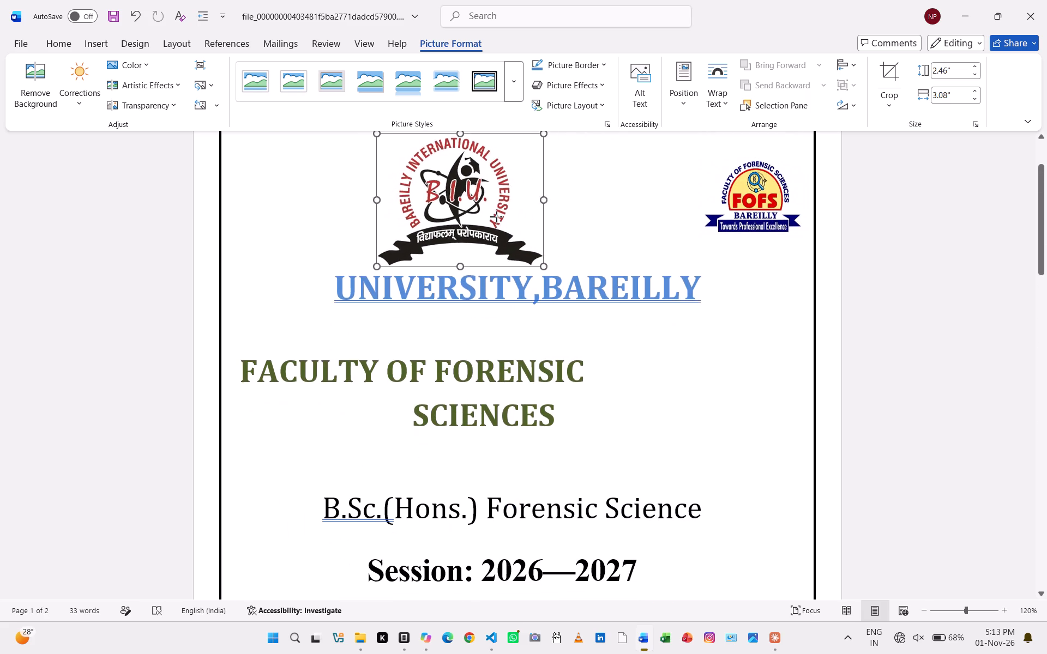
left_click_drag(495, 215, 416, 141)
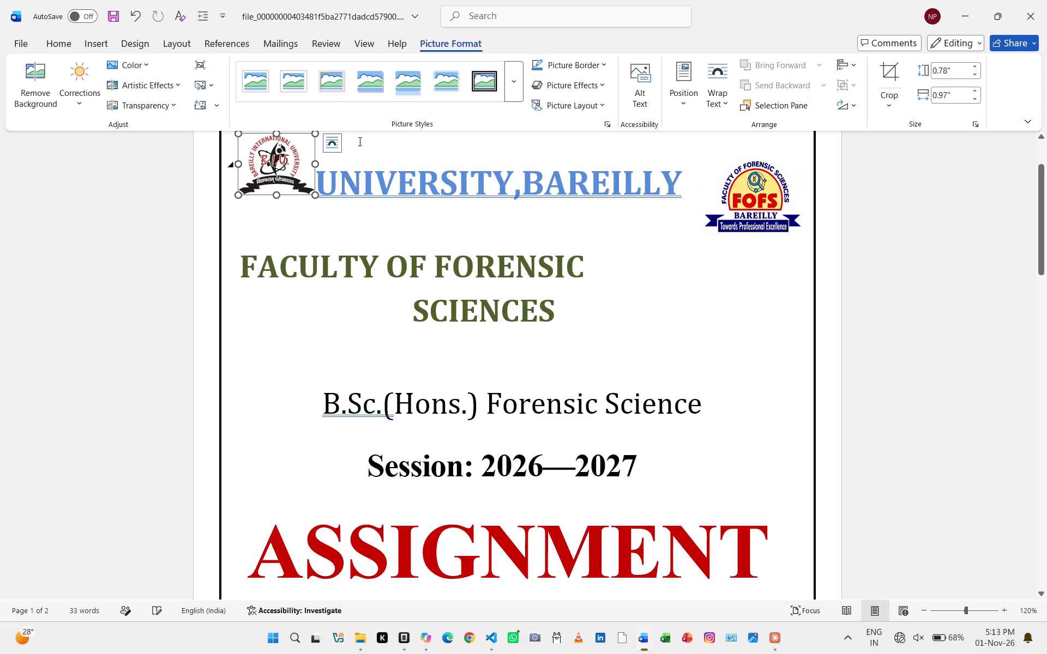
Move the university logo out of the UNIVERSITY,BAREILLY line to the empty line above FACULTY OF FORENSIC SCIENCES.
left_click_drag(287, 157, 277, 187)
left_click_drag(270, 172, 273, 159)
left_click_drag(273, 159, 255, 191)
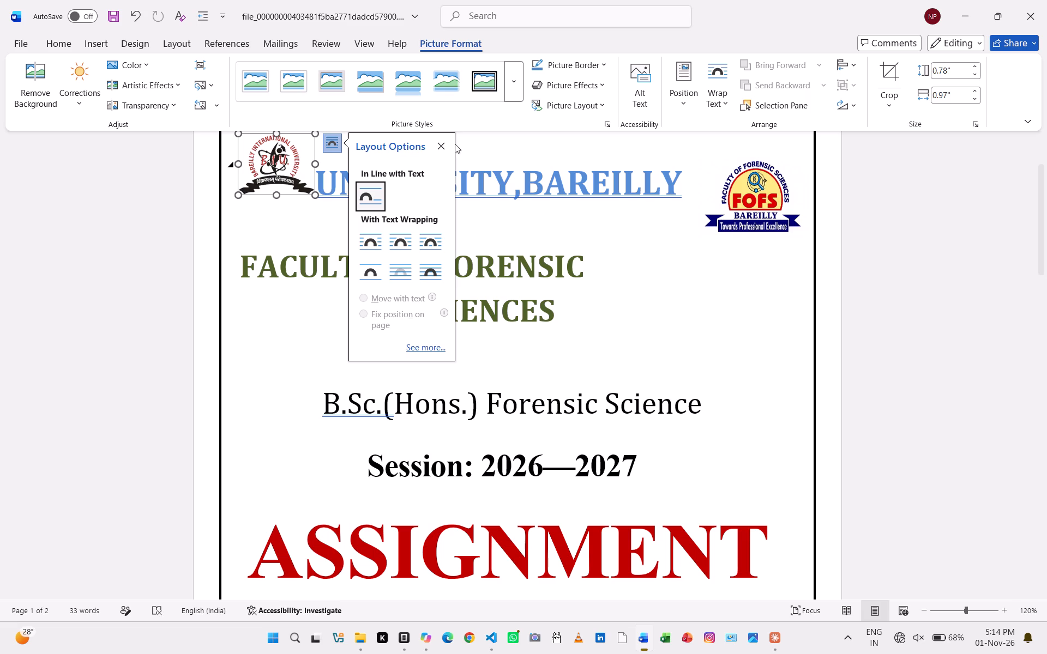
left_click(440, 147)
left_click_drag(278, 168, 246, 208)
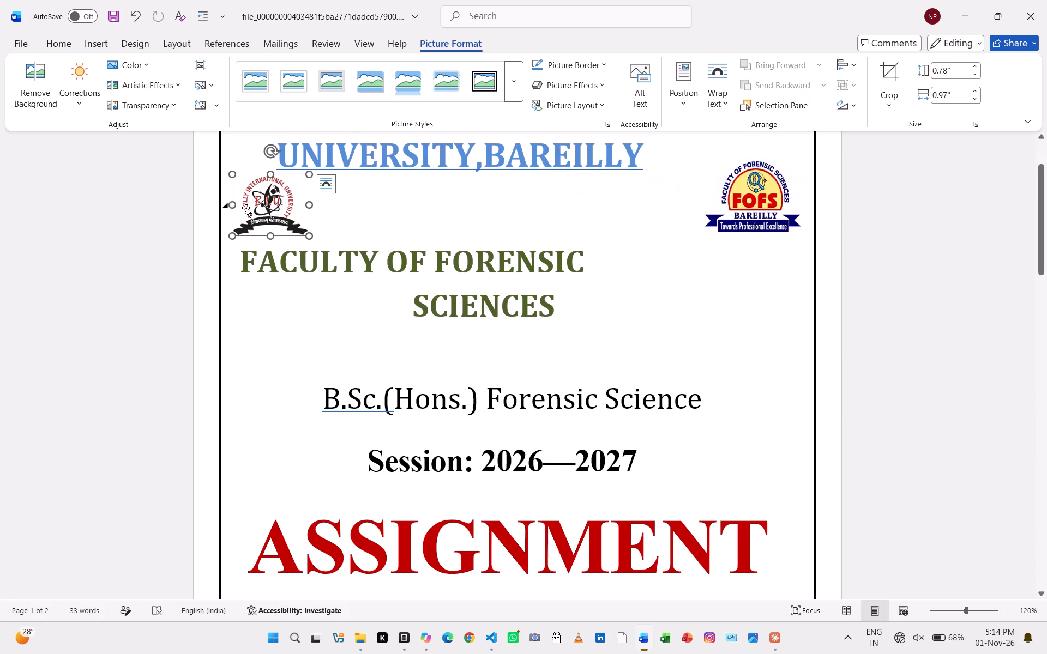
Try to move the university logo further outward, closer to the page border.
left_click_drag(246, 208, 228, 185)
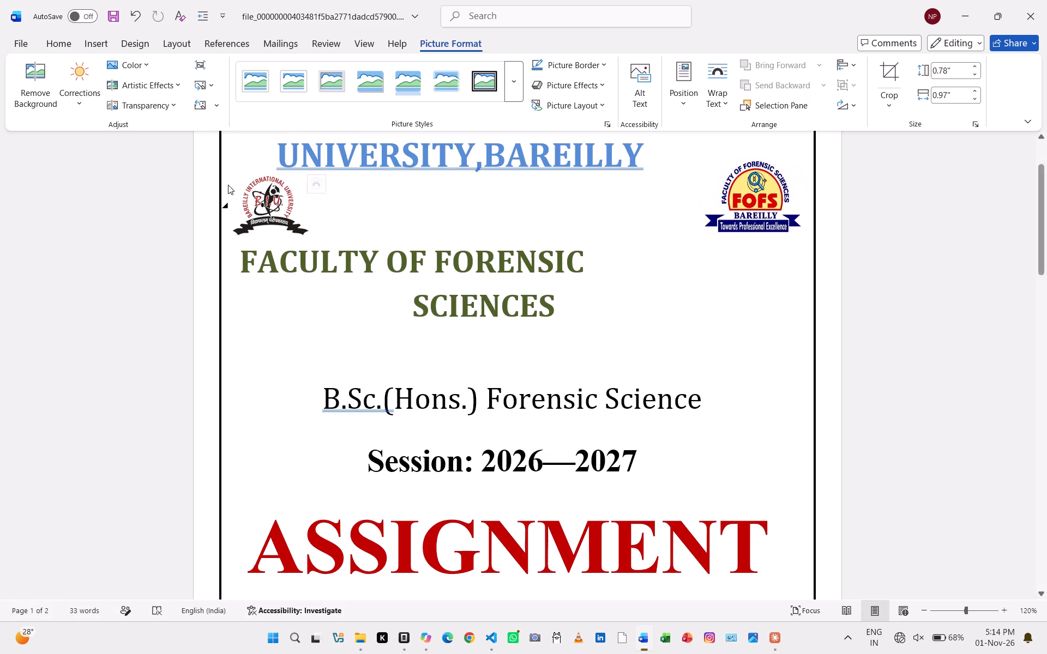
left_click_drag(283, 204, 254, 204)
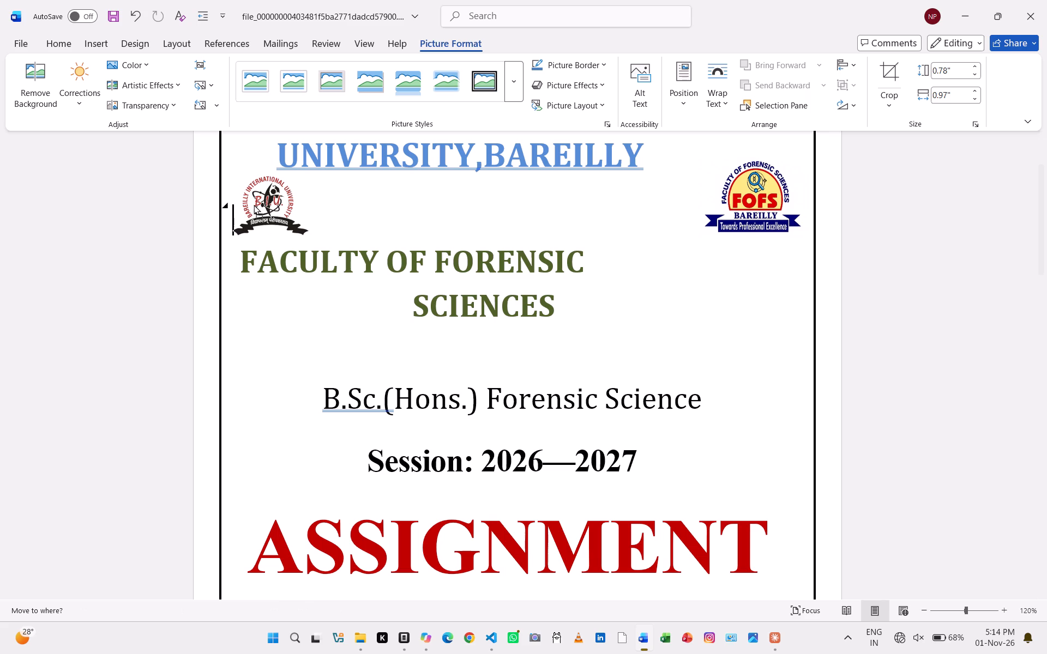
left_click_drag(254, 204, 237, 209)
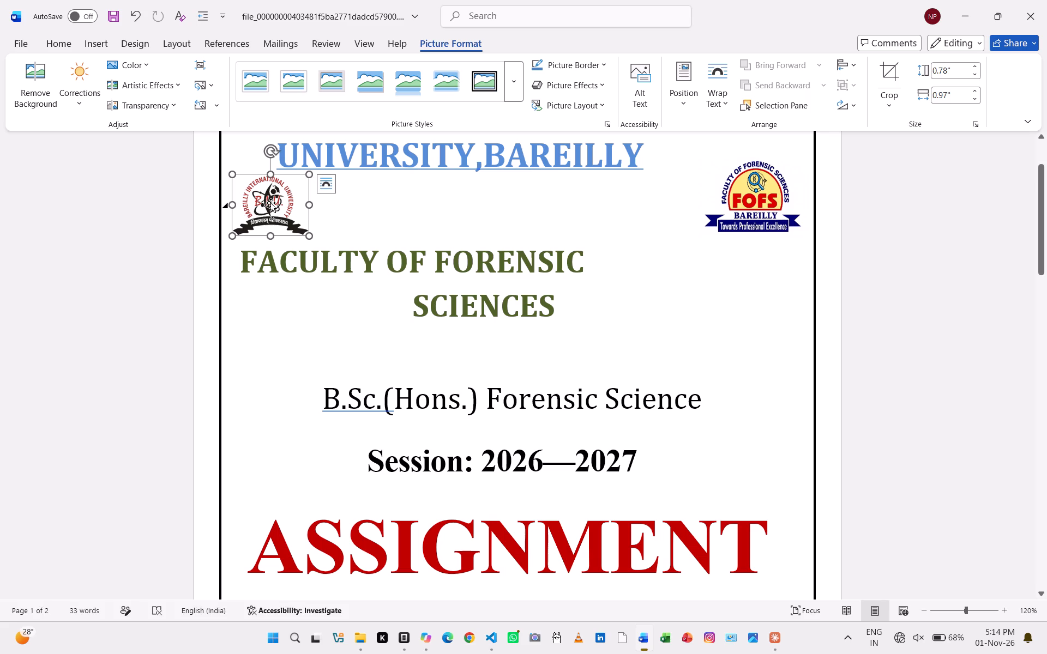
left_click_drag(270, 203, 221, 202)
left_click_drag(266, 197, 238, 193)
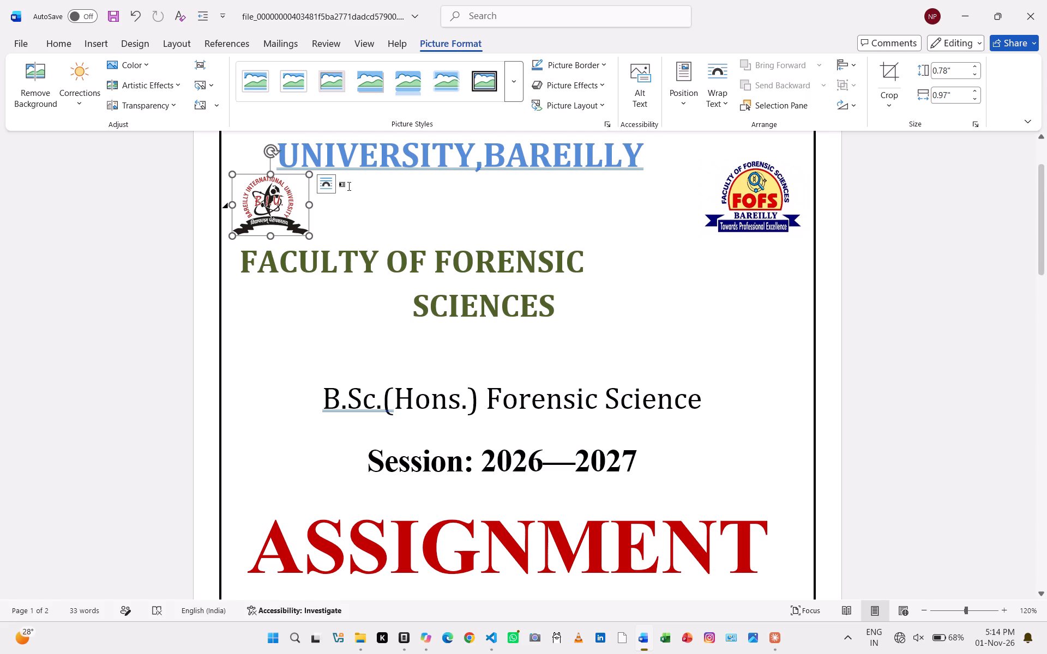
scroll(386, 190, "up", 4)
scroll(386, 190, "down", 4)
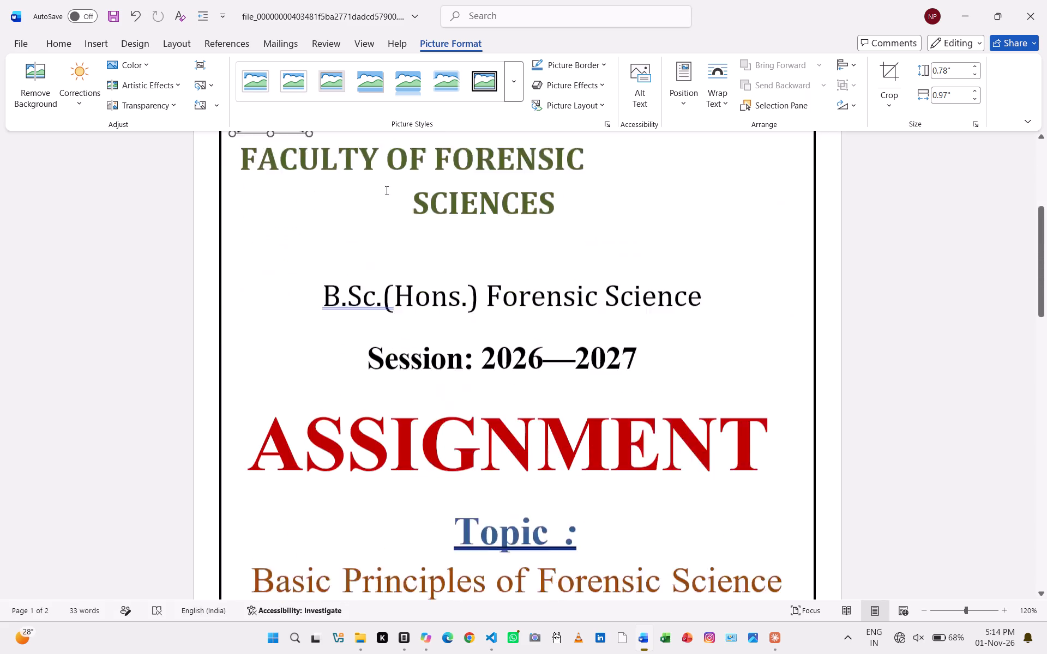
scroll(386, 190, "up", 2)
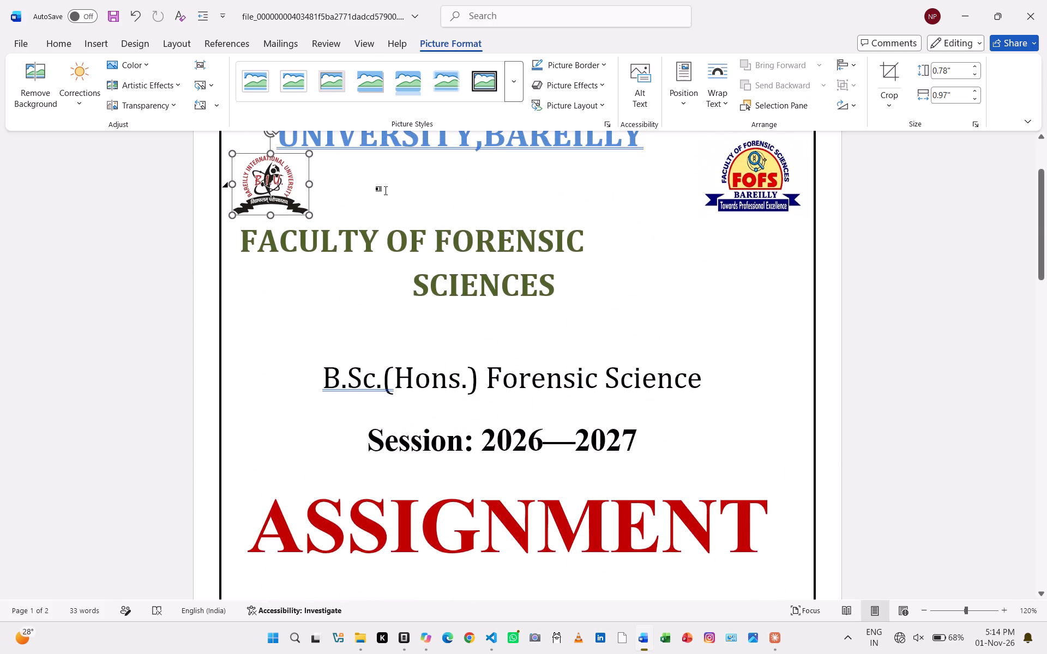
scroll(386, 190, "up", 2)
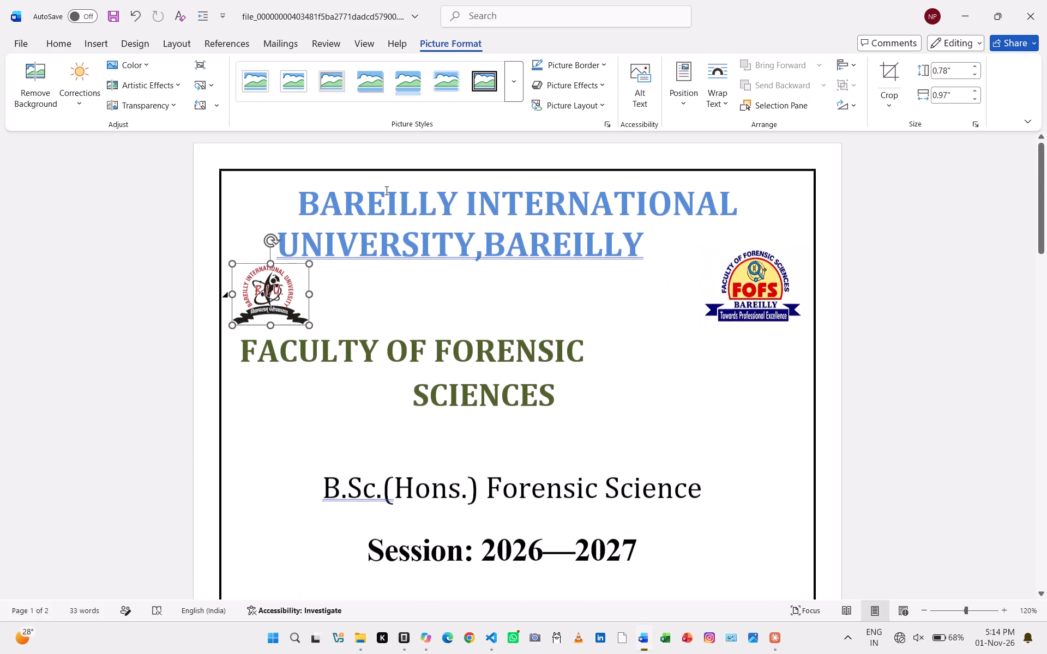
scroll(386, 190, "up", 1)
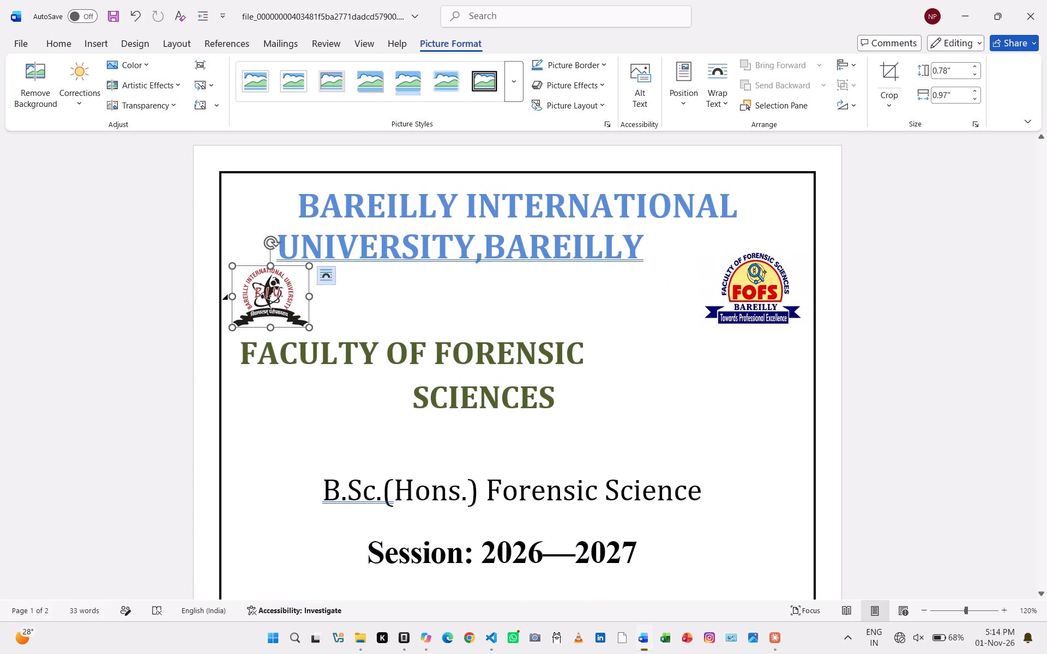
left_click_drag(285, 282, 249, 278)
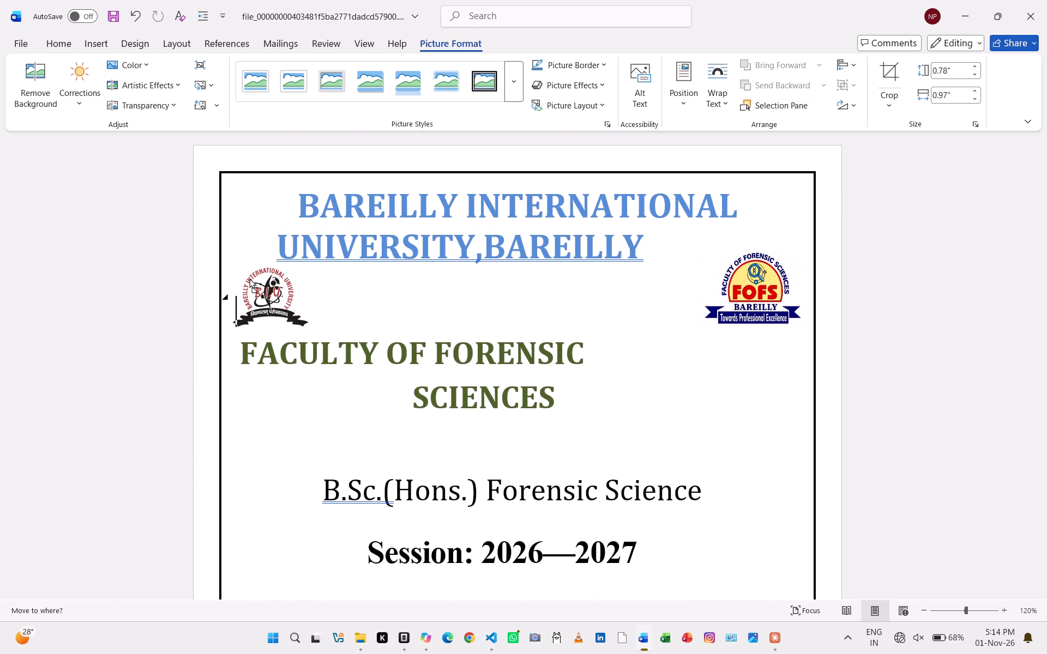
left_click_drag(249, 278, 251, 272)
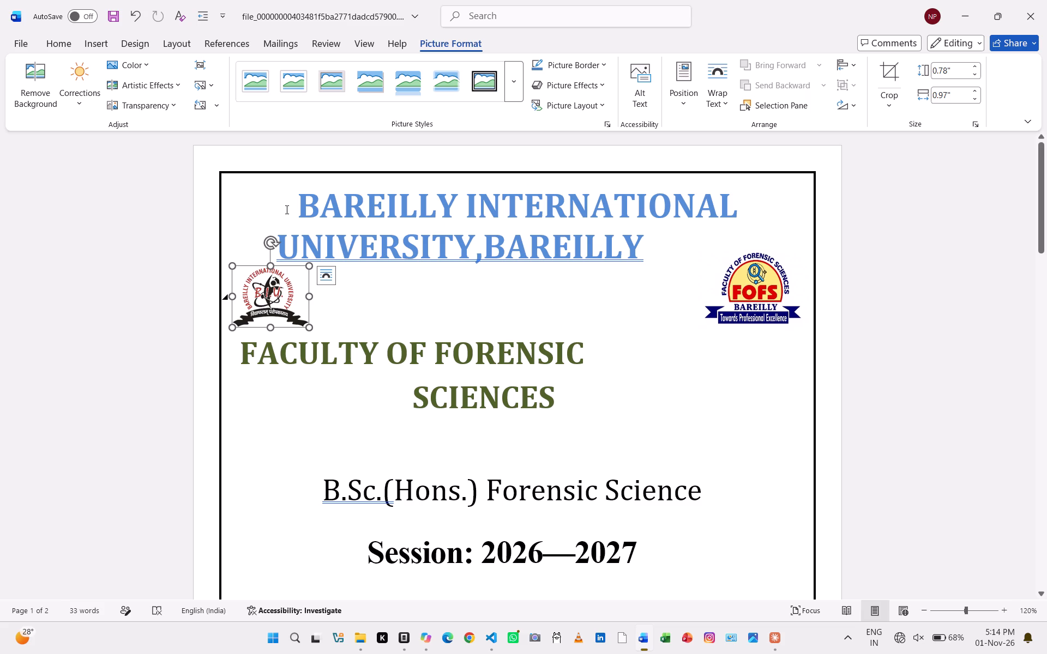
Remove the centring and indent before the BAREILLY INTERNATIONAL heading line so it starts at the left margin.
double_click(286, 209)
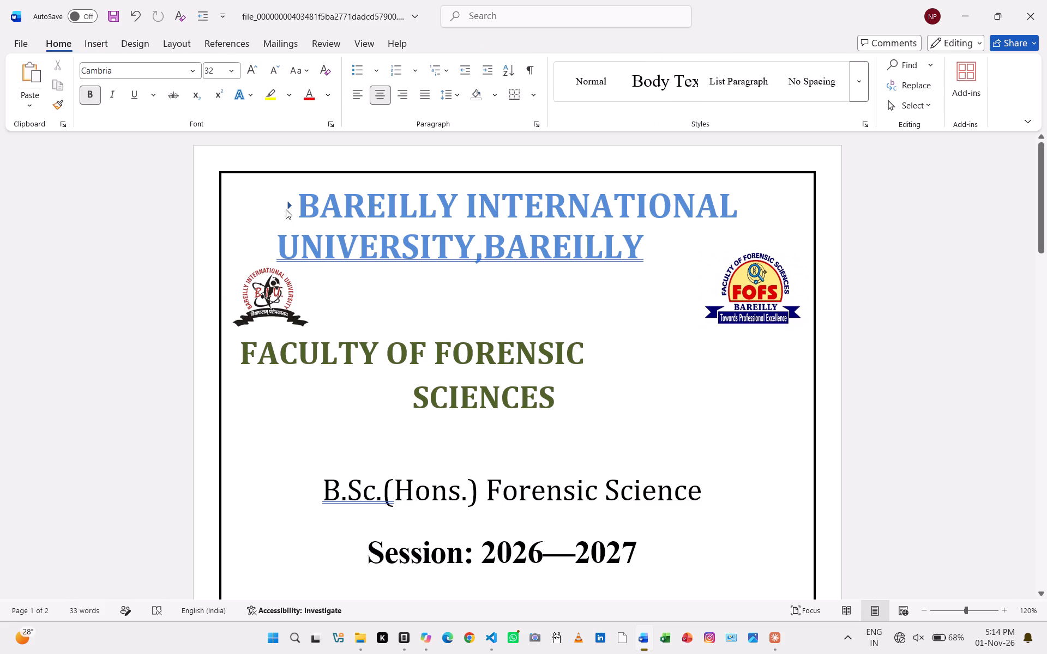
key("BackSpace")
key("BackSpace")
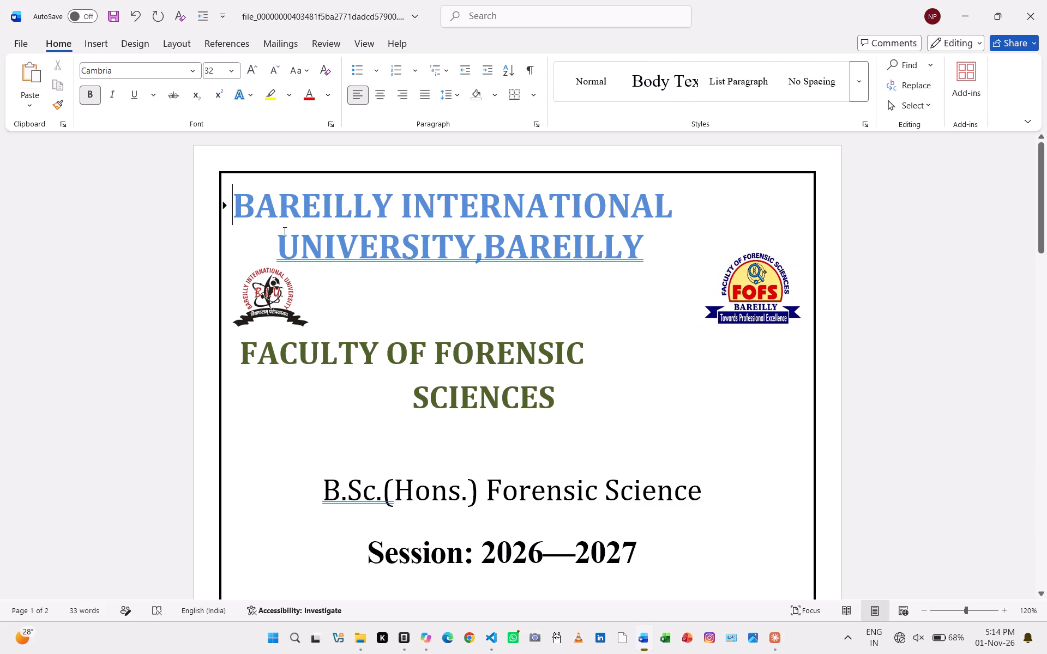
Insert 11 spaces before UNIVERSITY,BAREILLY to shift that heading line toward the middle of the page.
left_click(270, 244)
key("space")
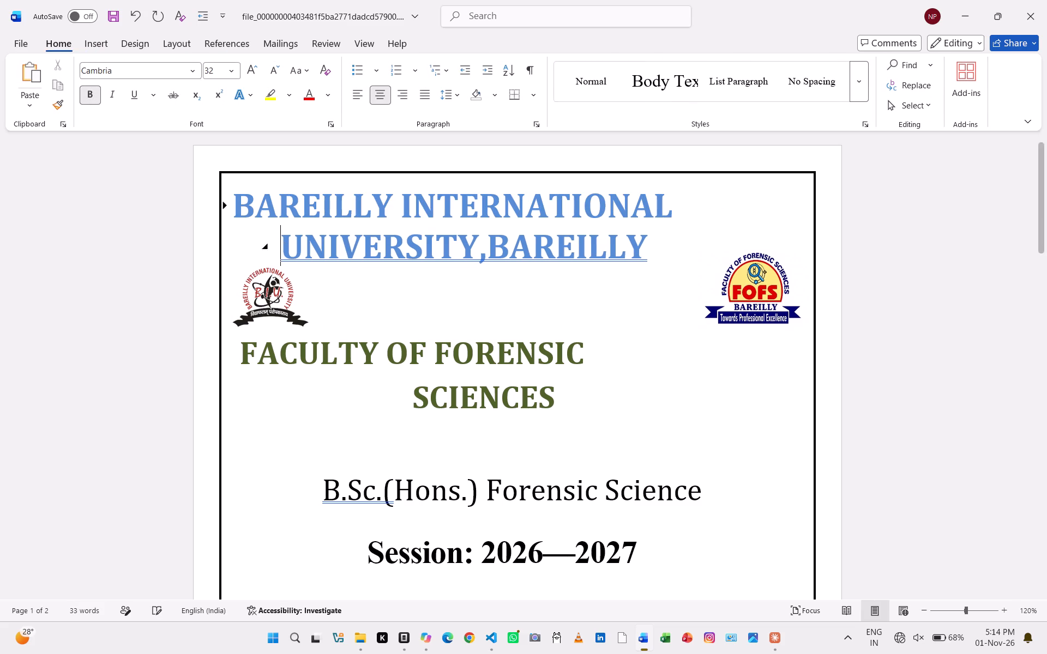
key("space")
key("space")
key("space")
key("space")
key("space")
key("space")
key("space")
key("space")
key("space")
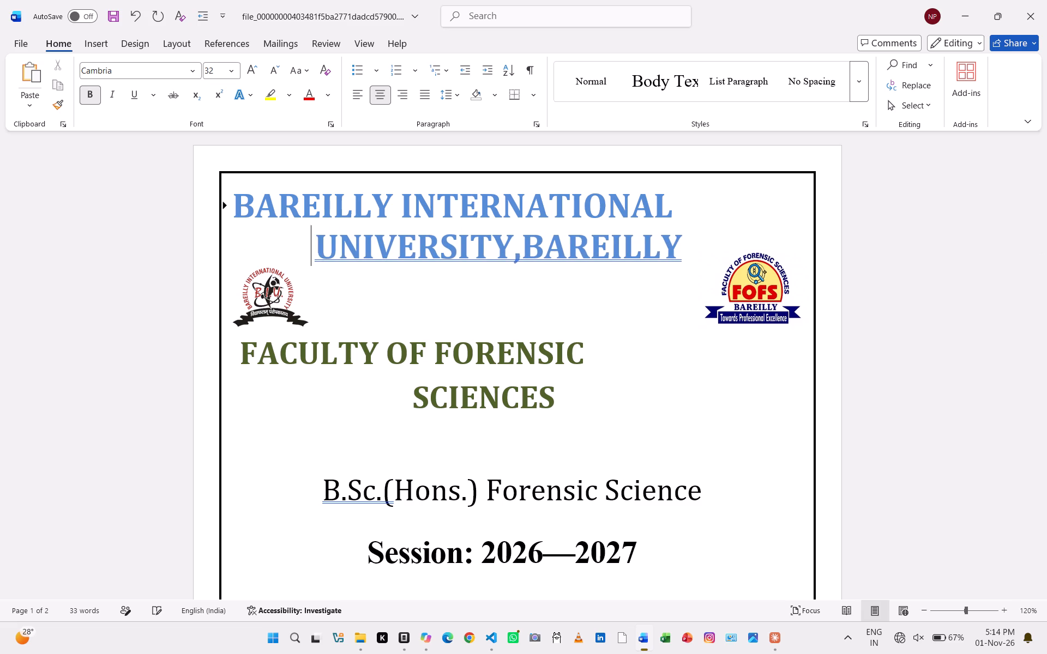
key("space")
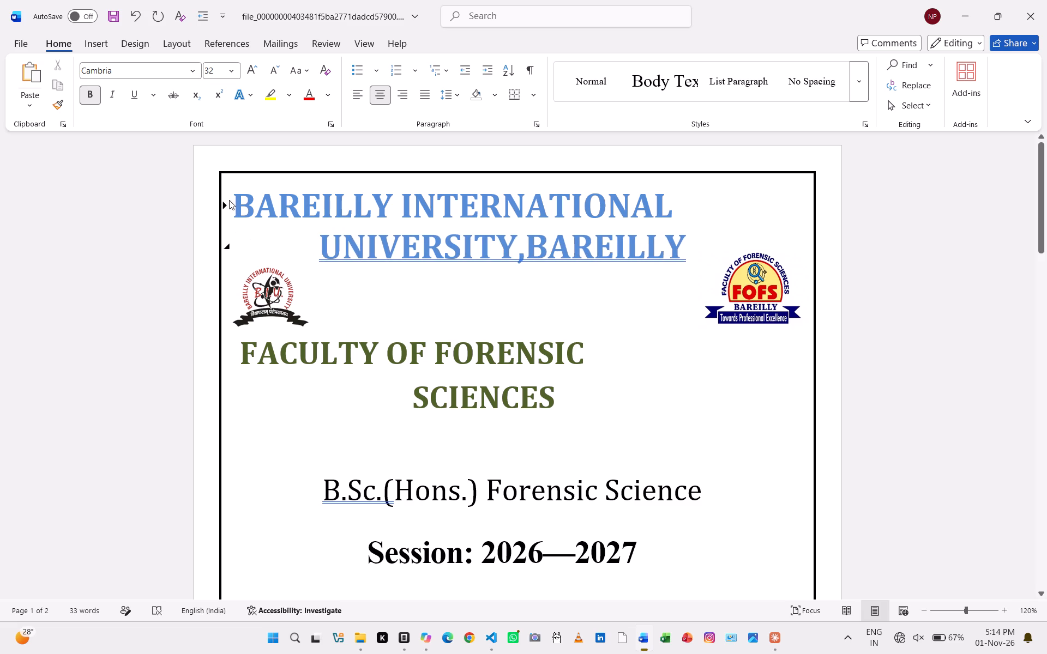
Insert seven spaces before BAREILLY INTERNATIONAL so the line sits centred above UNIVERSITY,BAREILLY.
left_click(231, 201)
key("space")
key("space")
key("space")
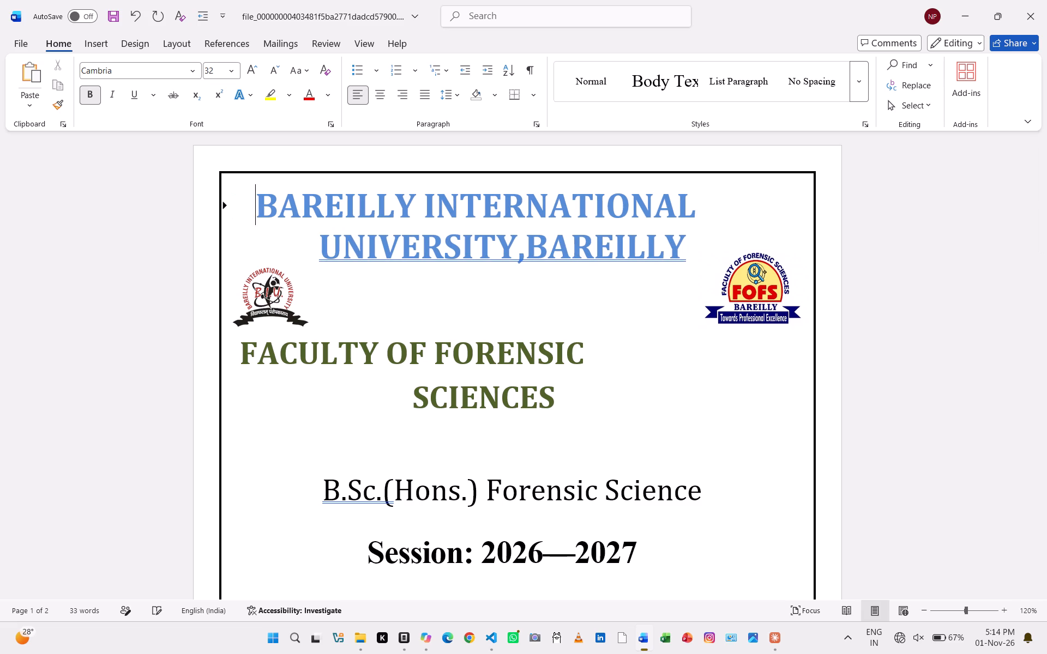
key("space")
key("space")
key("space")
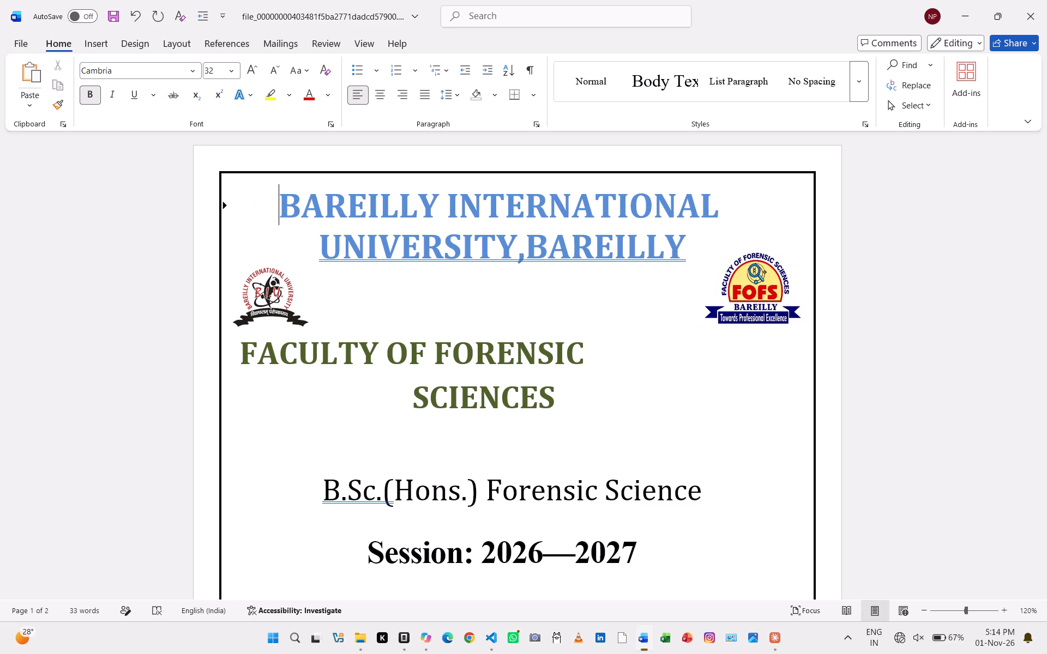
key("space")
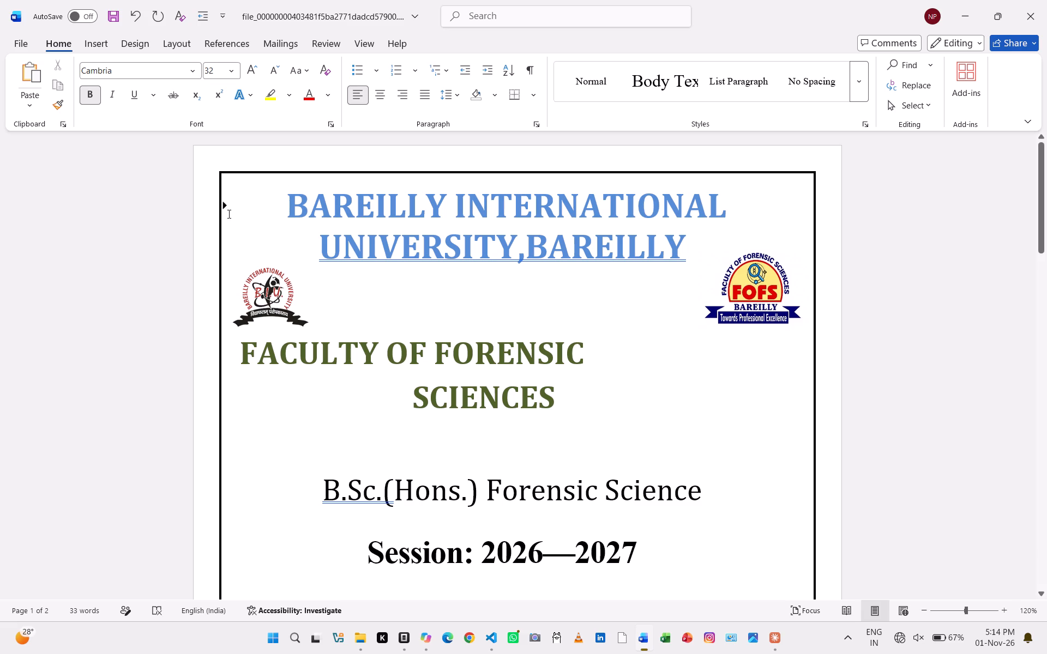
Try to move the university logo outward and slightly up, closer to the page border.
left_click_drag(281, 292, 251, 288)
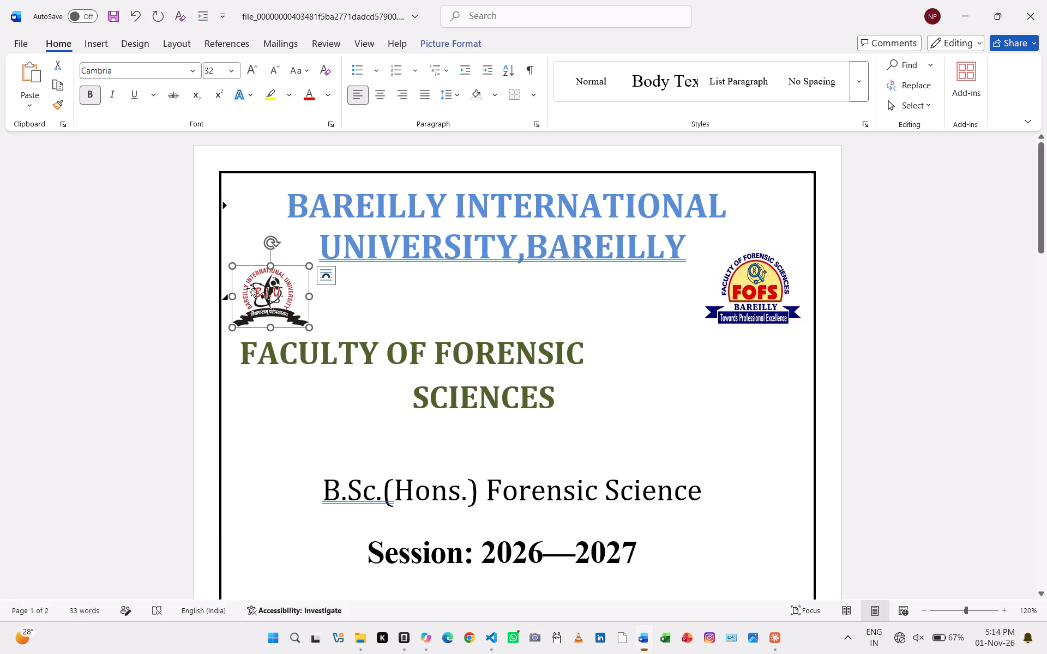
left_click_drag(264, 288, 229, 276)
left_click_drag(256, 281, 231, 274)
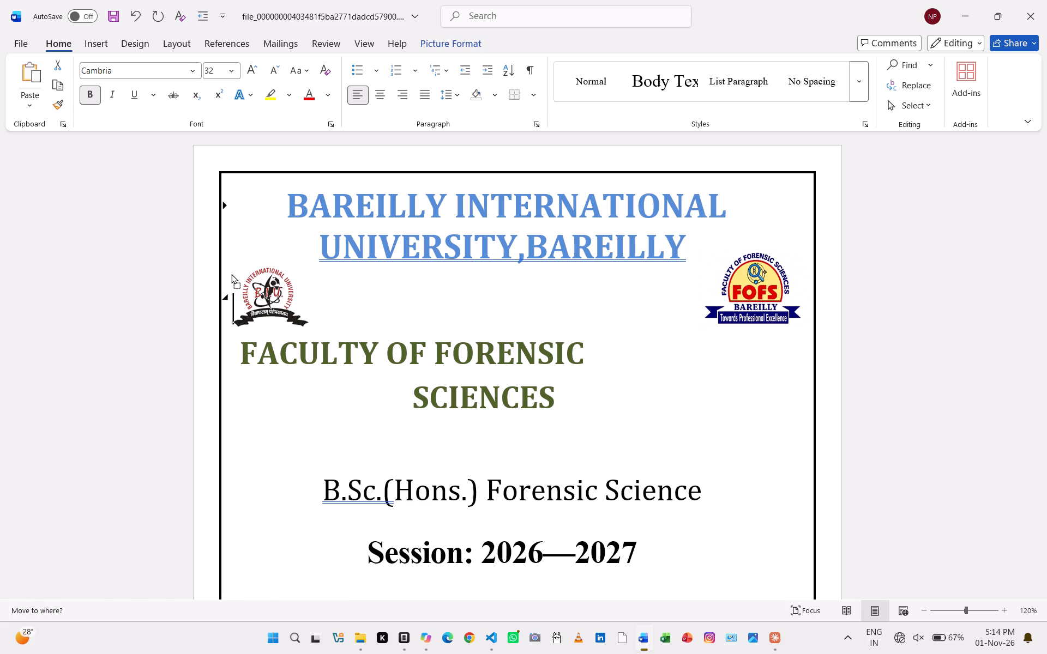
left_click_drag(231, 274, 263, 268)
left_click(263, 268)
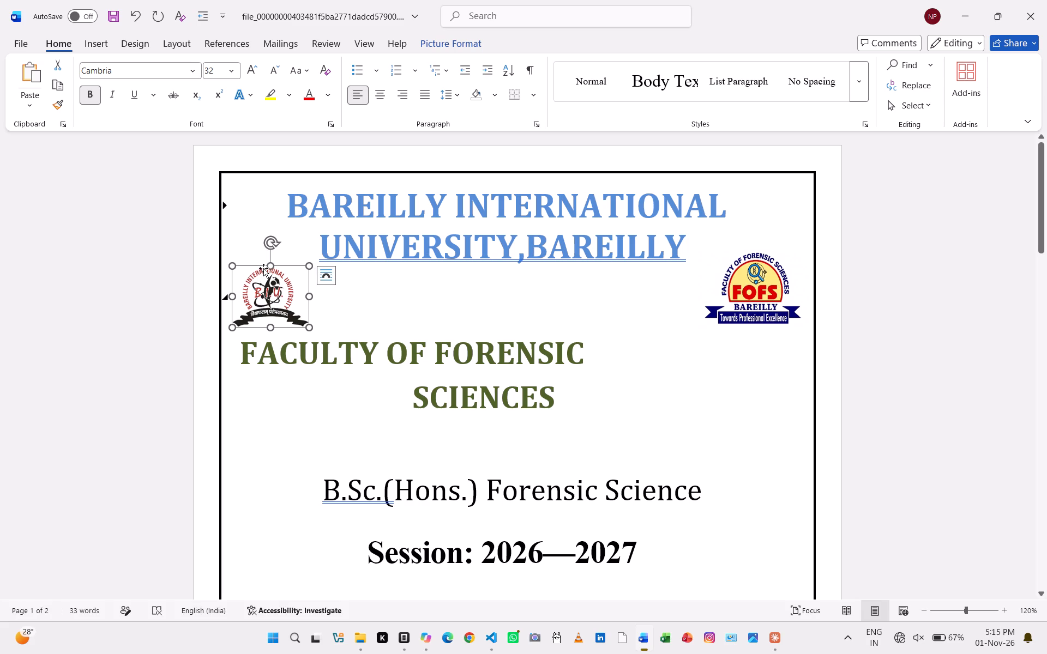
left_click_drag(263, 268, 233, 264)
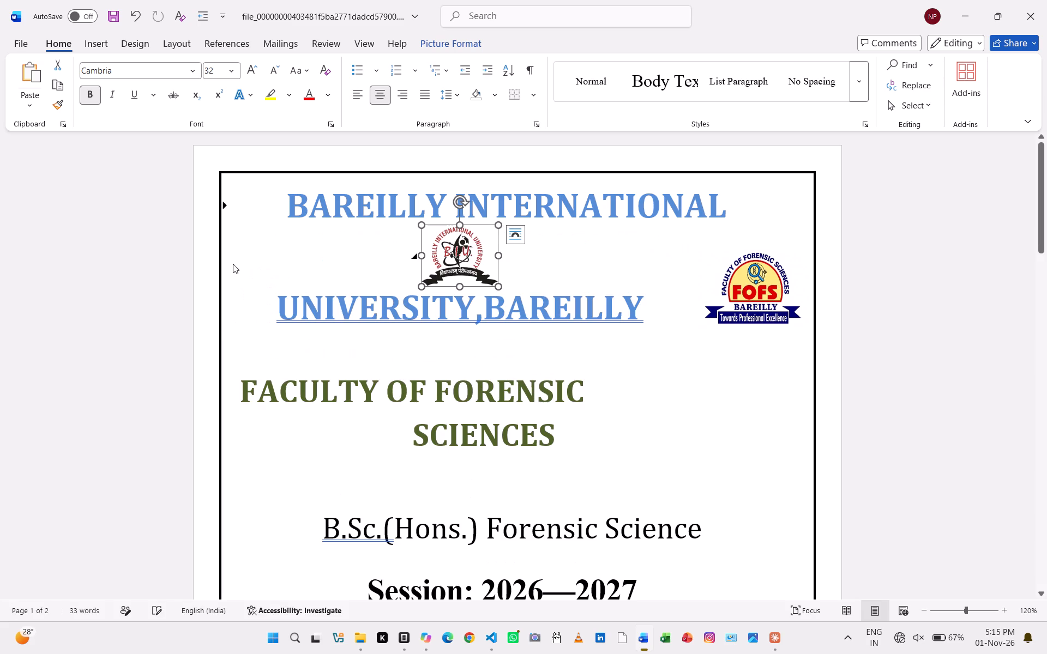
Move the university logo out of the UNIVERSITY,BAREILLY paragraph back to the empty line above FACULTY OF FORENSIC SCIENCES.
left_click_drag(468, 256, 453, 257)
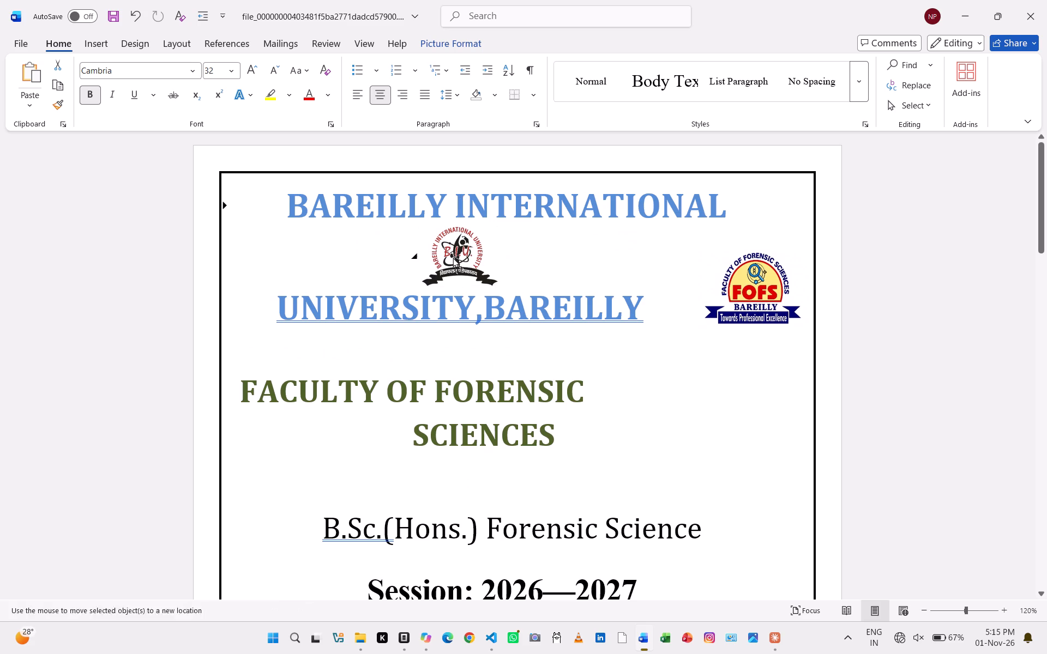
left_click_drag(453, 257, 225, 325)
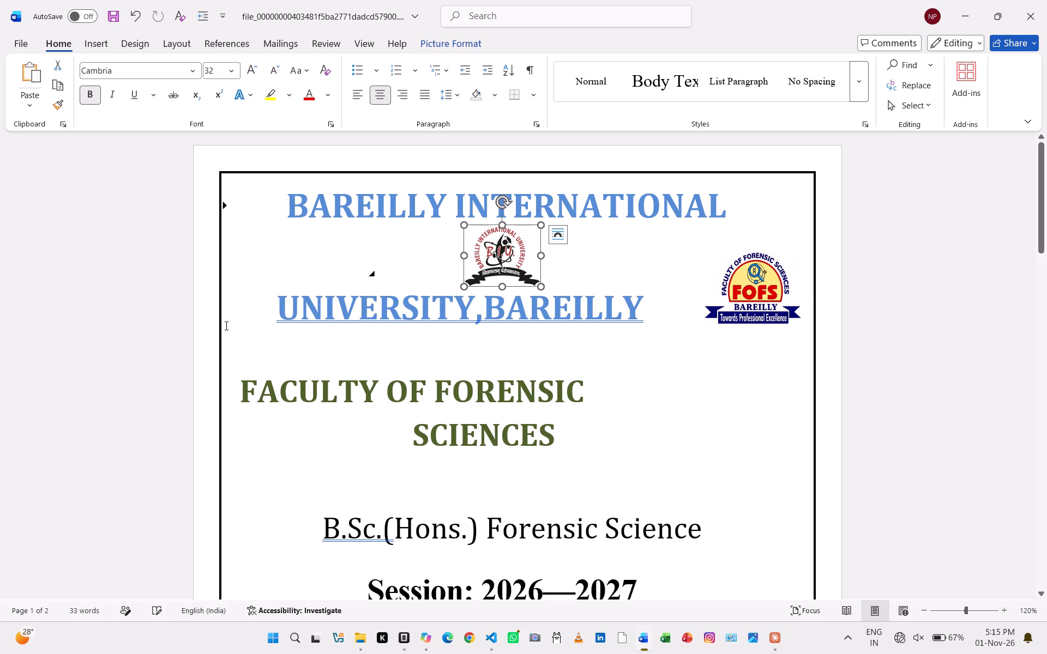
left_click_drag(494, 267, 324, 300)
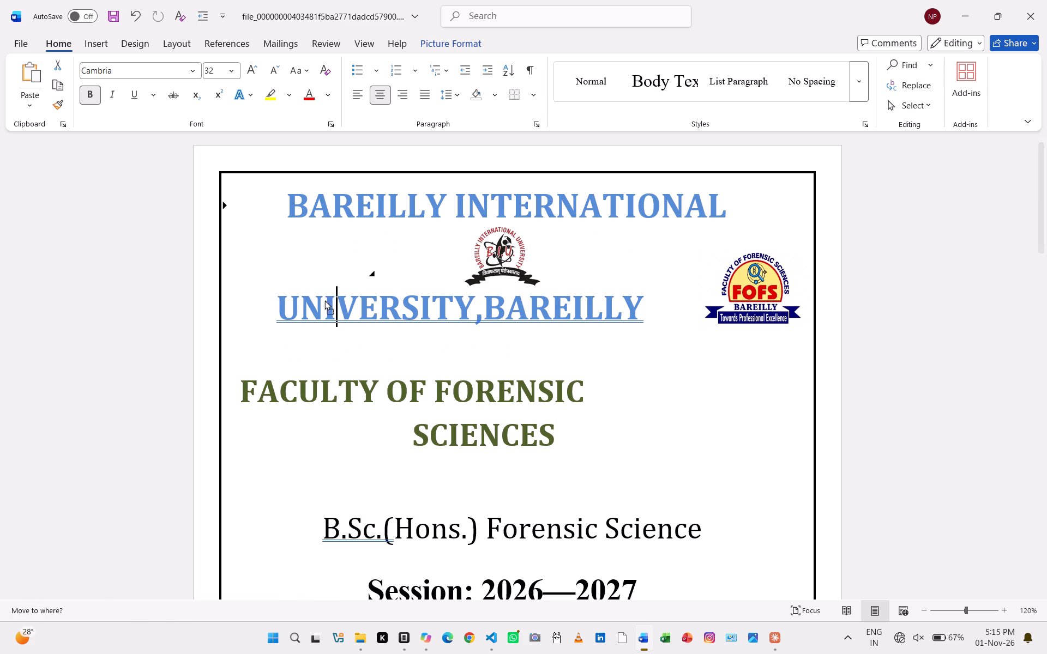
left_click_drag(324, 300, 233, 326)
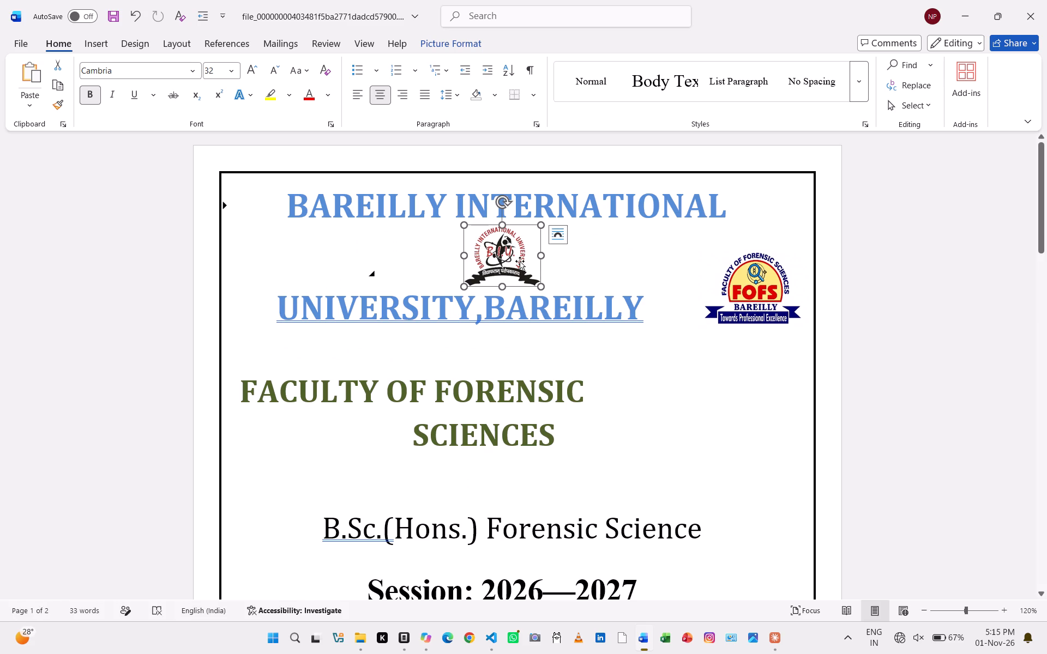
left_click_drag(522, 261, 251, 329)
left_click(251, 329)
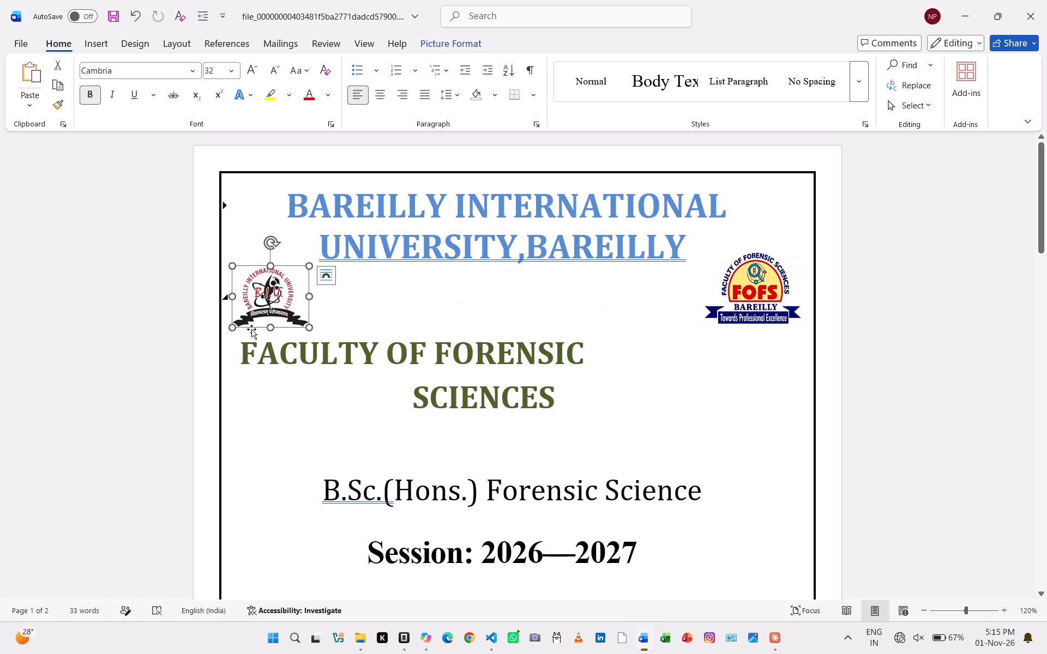
Enlarge the university logo very slightly from its lower inner corner, keeping its proportions.
left_click(180, 284)
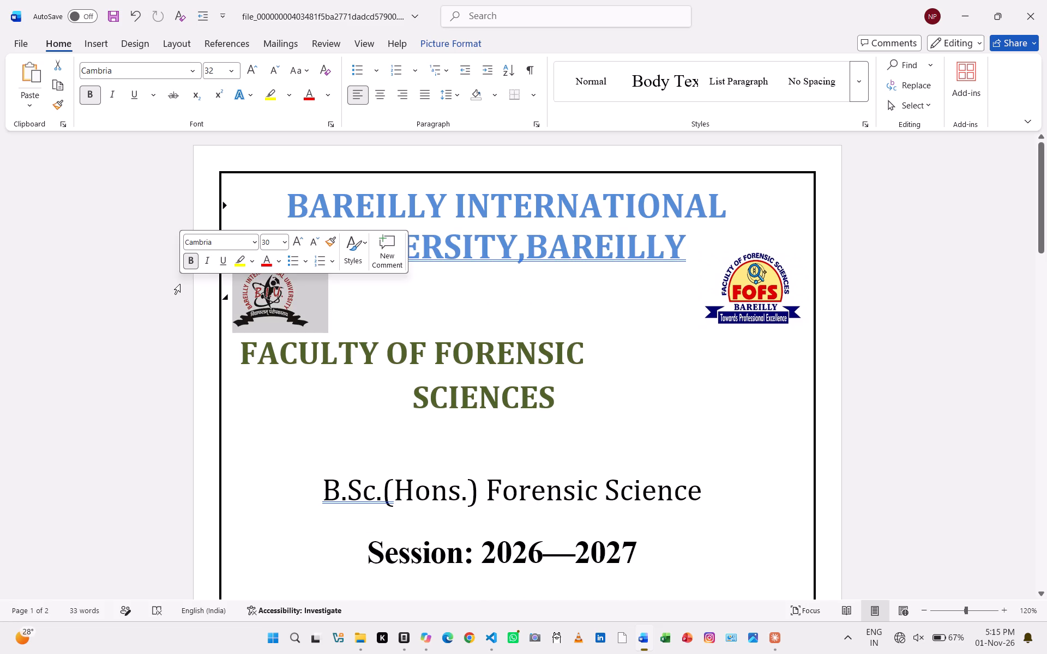
left_click(306, 440)
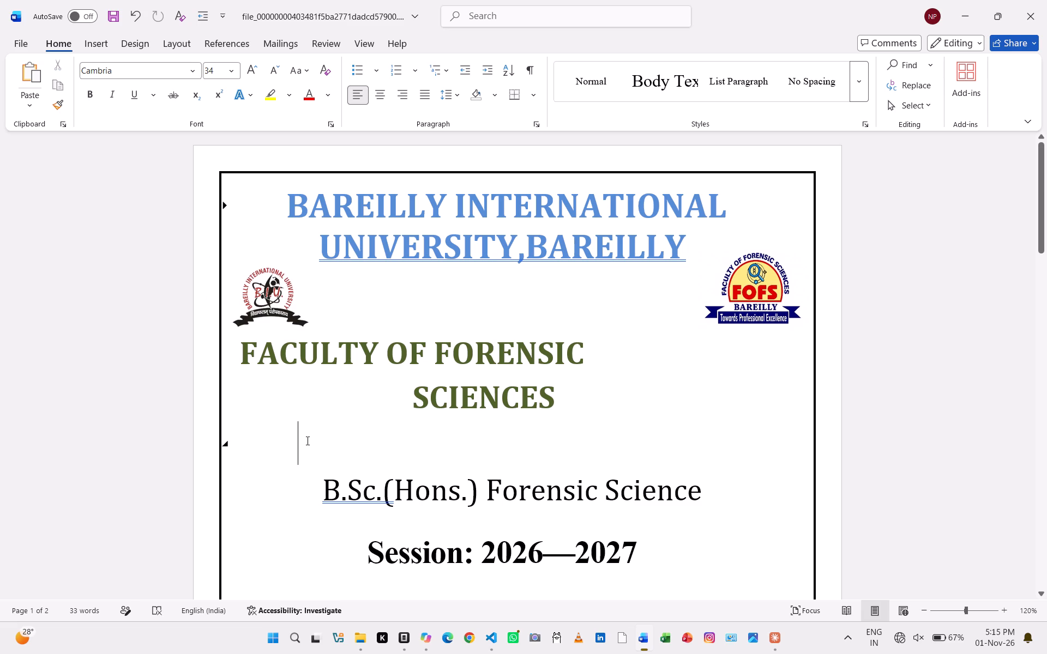
left_click(284, 298)
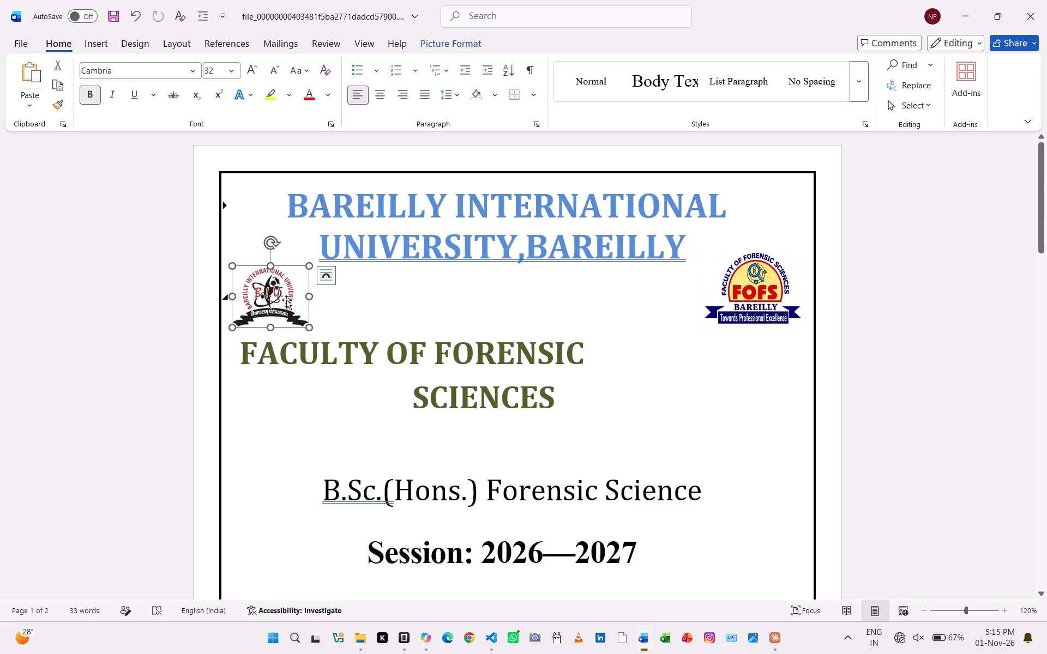
left_click(306, 326)
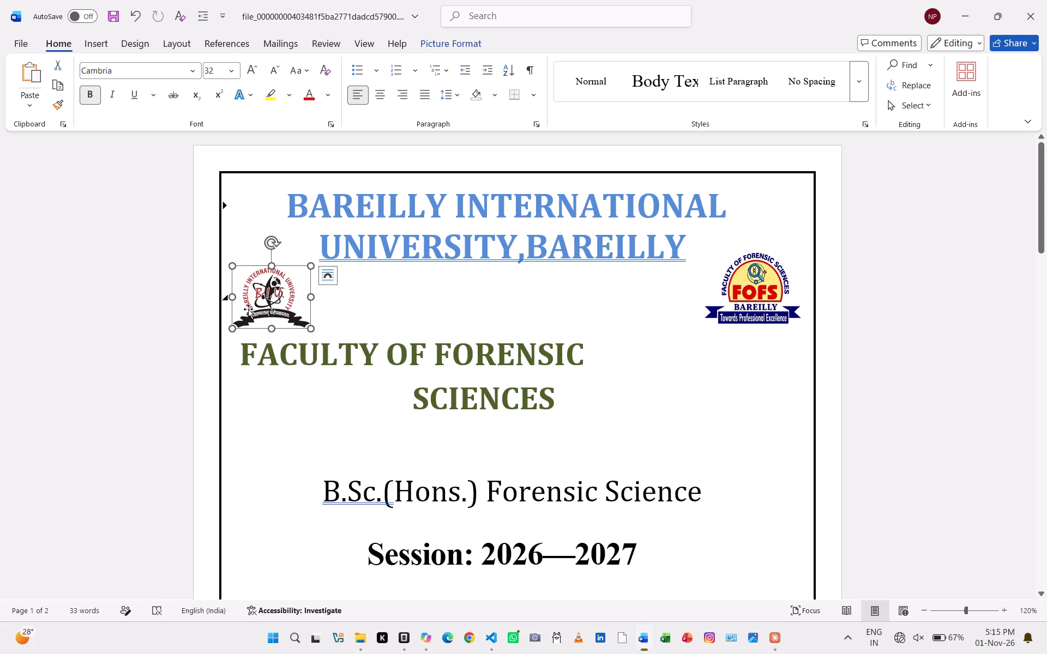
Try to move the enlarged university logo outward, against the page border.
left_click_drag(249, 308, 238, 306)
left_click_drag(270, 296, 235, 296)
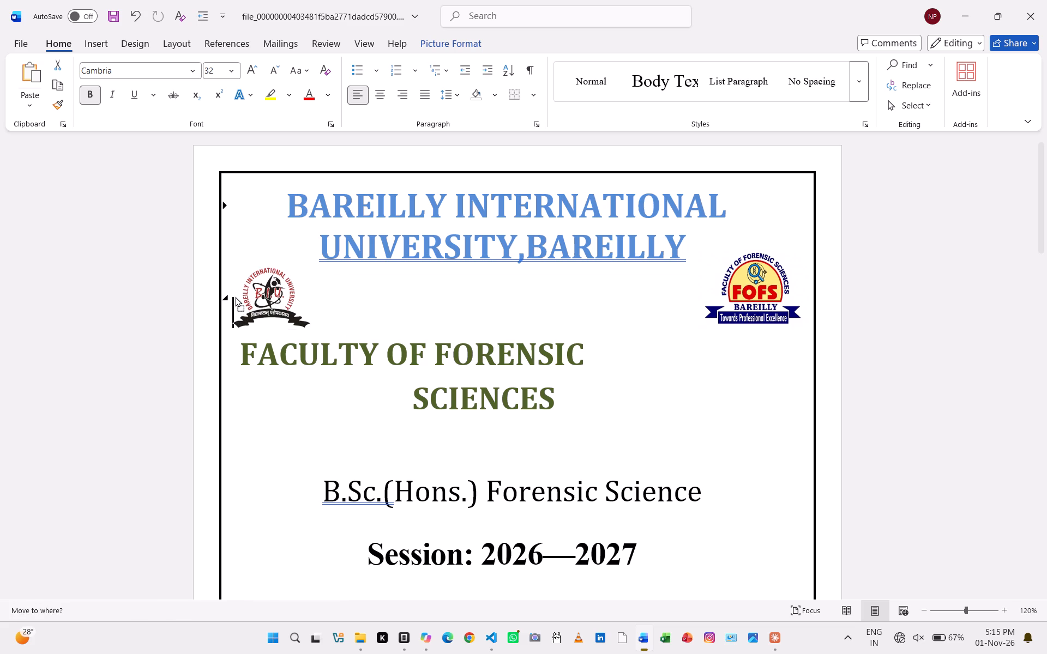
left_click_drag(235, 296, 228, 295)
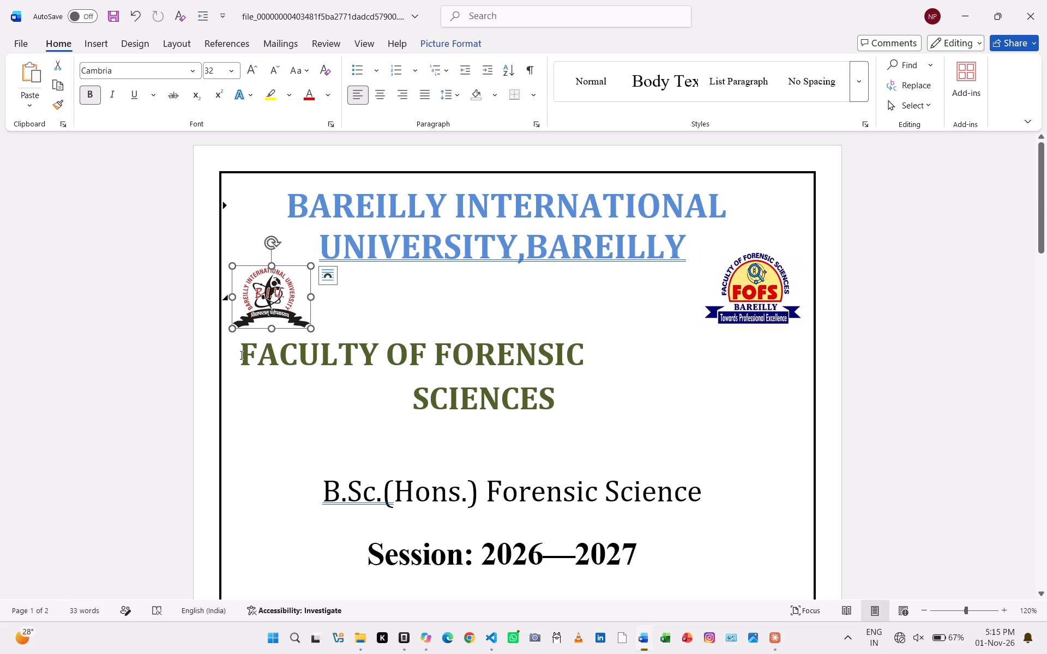
Indent the FACULTY OF FORENSIC line with 13 spaces so it sits roughly centred under the university heading.
double_click(239, 358)
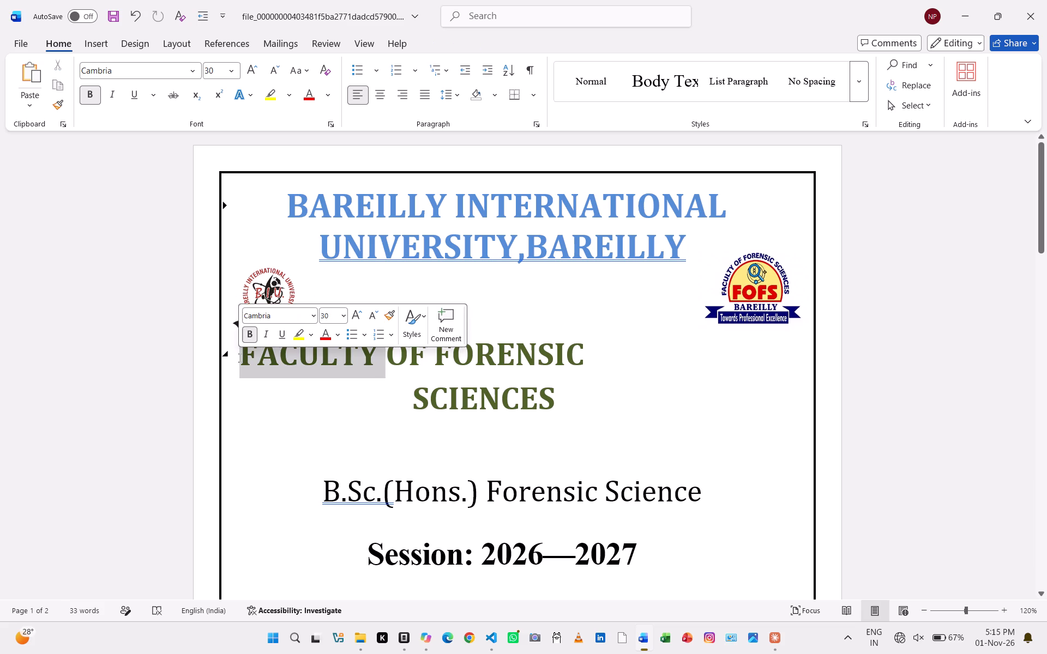
left_click(239, 358)
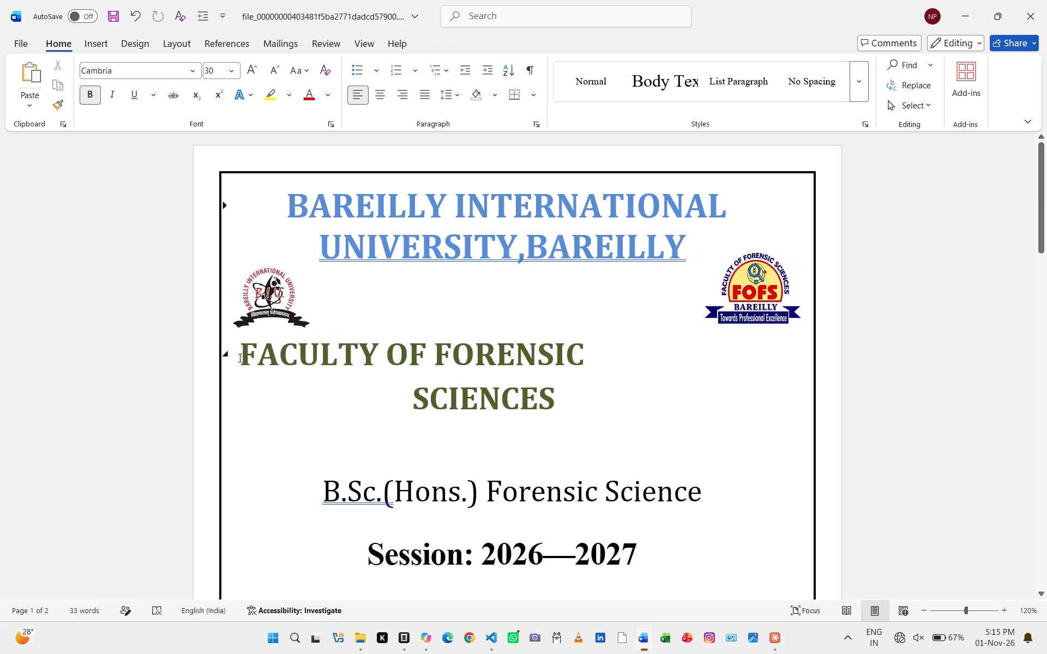
key("space")
key("space")
key("space")
key("space")
key("space")
key("space")
key("space")
key("space")
key("space")
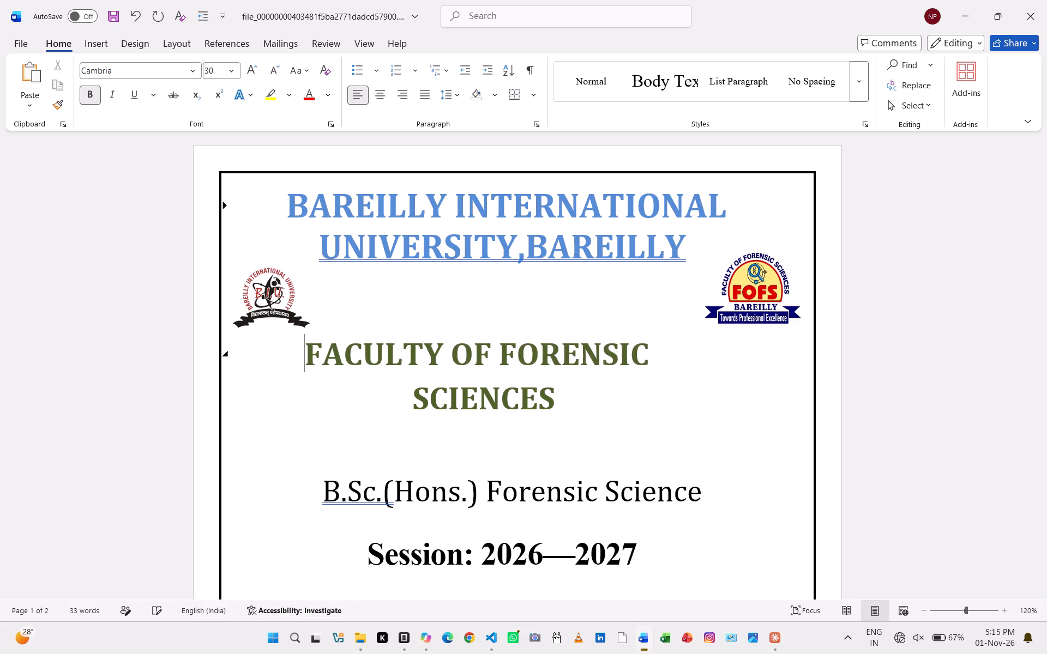
key("space")
key("space")
key("space")
key("space")
key("space")
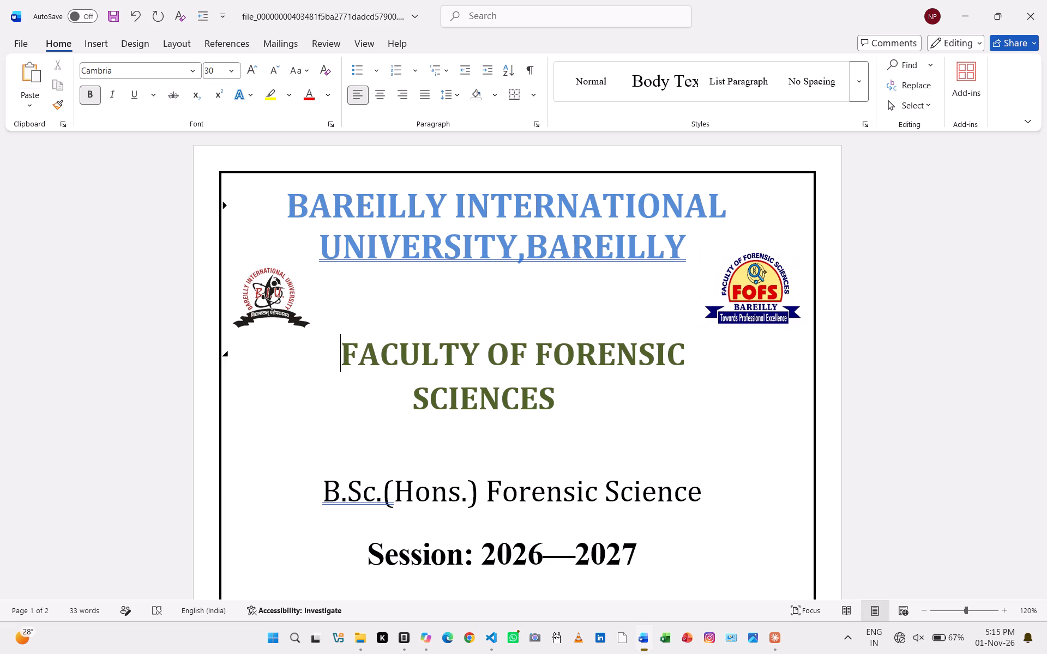
key("BackSpace")
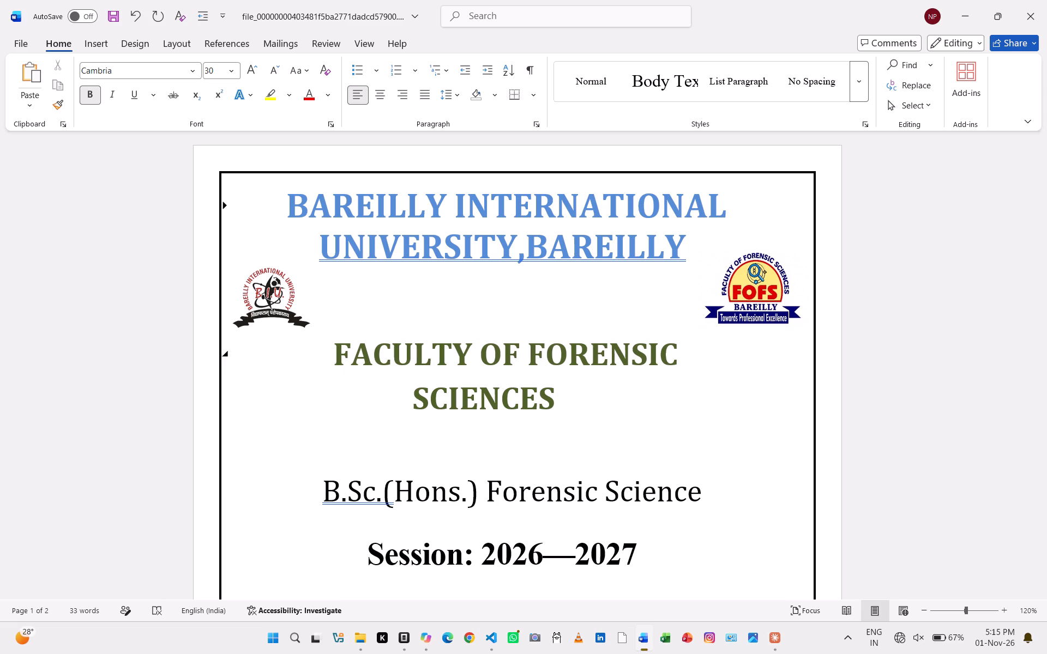
Enlarge the university logo very slightly again, this time from its upper outer corner.
scroll(239, 358, "down", 1)
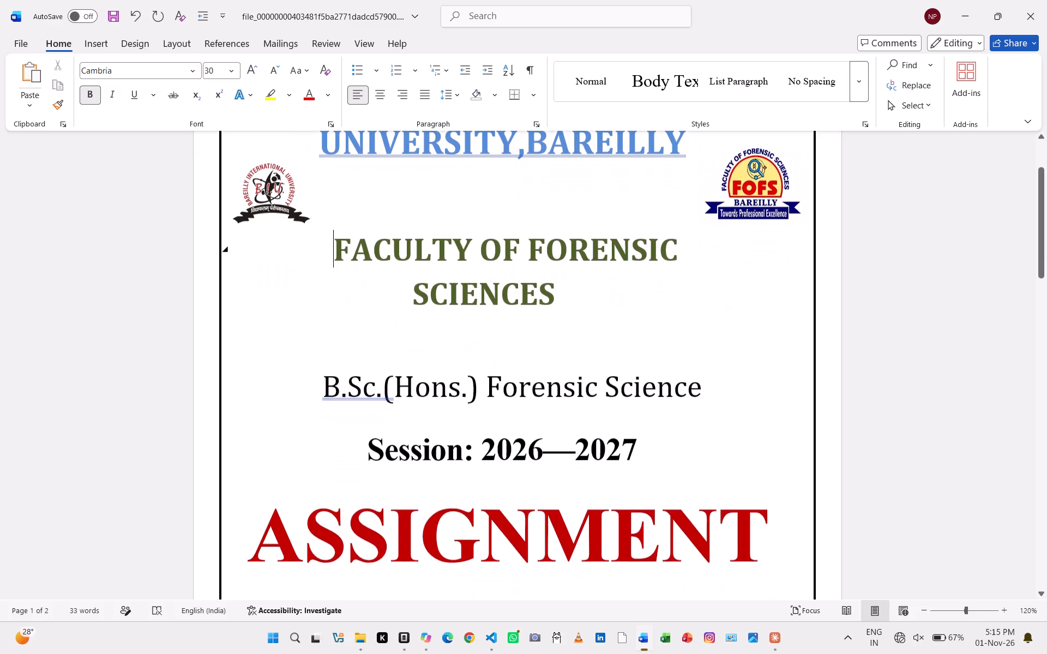
scroll(239, 358, "down", 1)
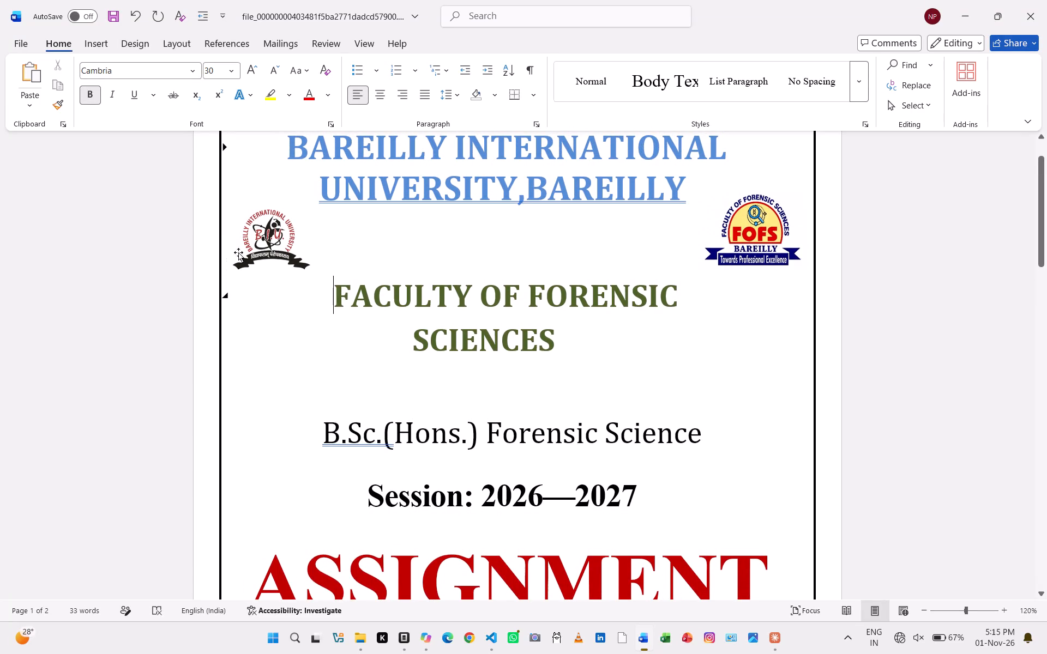
left_click(266, 237)
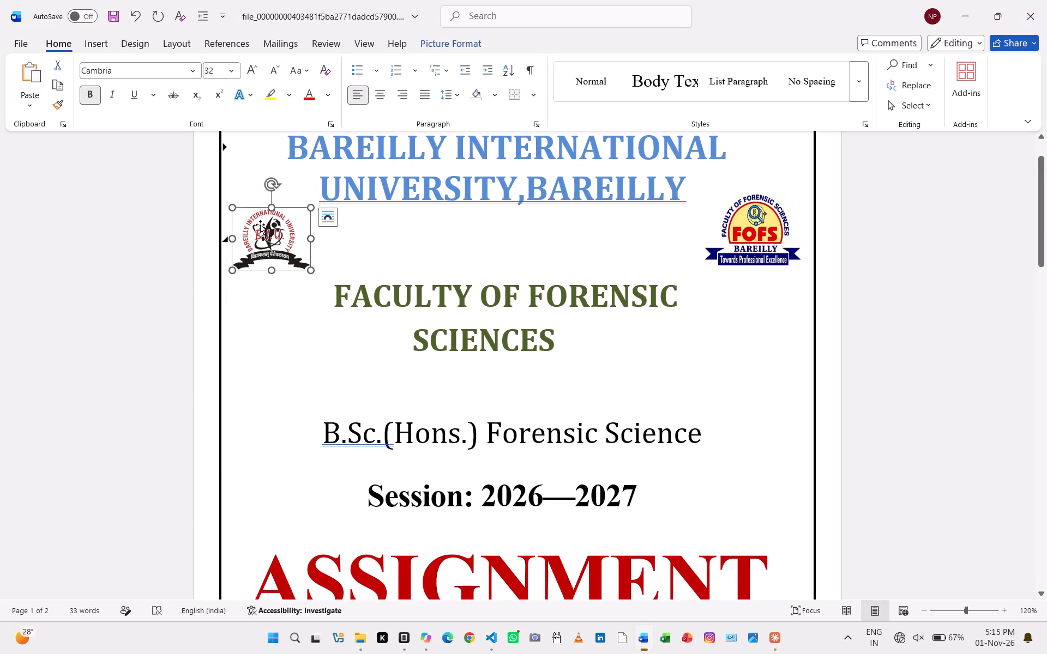
left_click(231, 209)
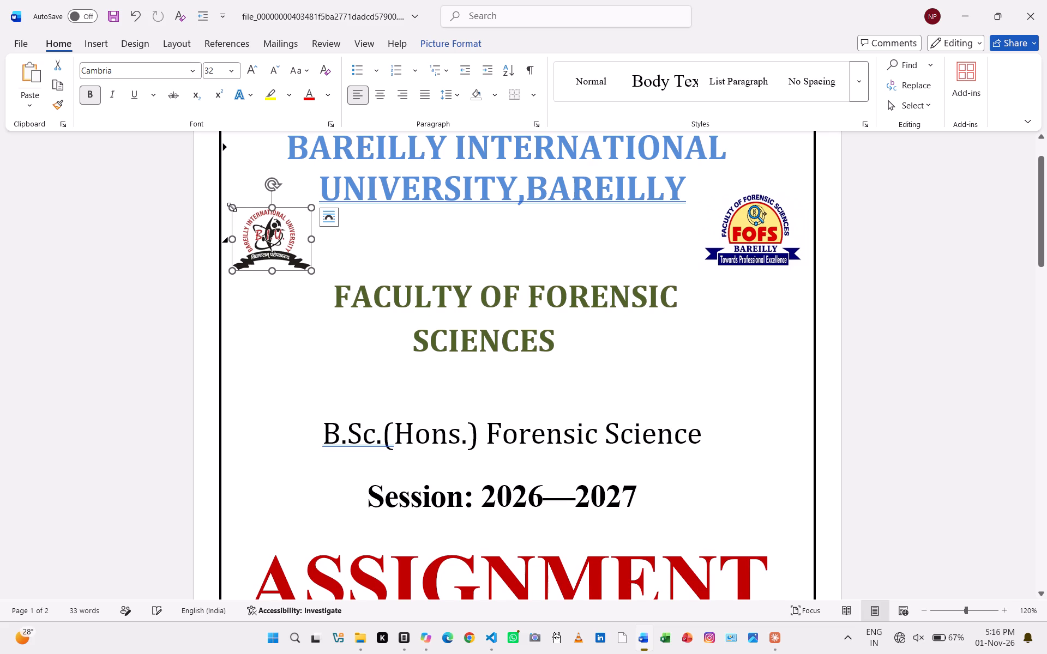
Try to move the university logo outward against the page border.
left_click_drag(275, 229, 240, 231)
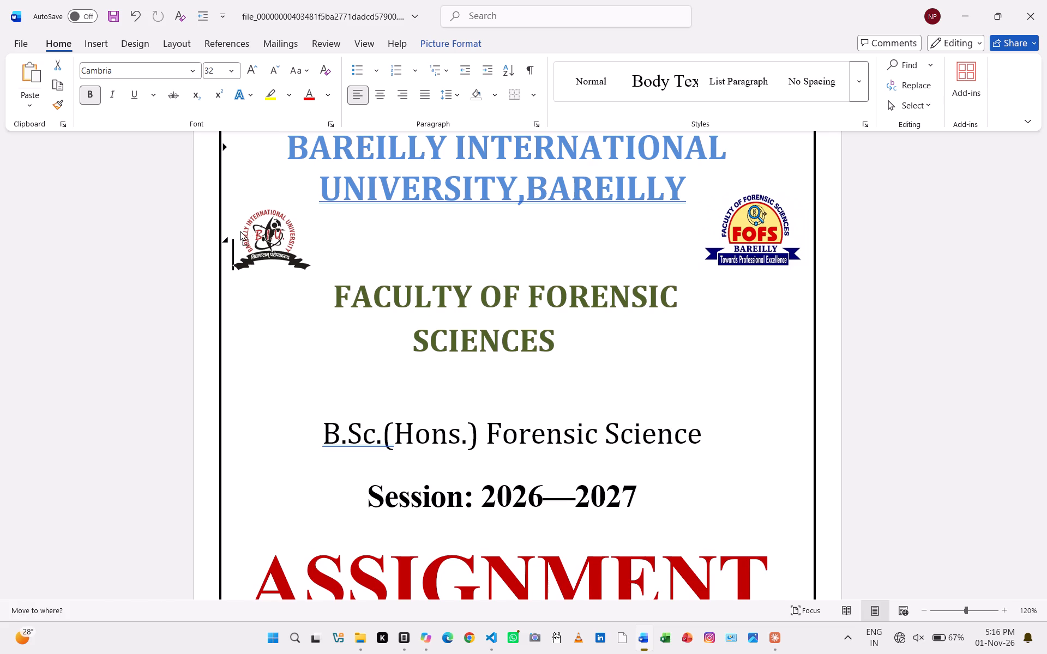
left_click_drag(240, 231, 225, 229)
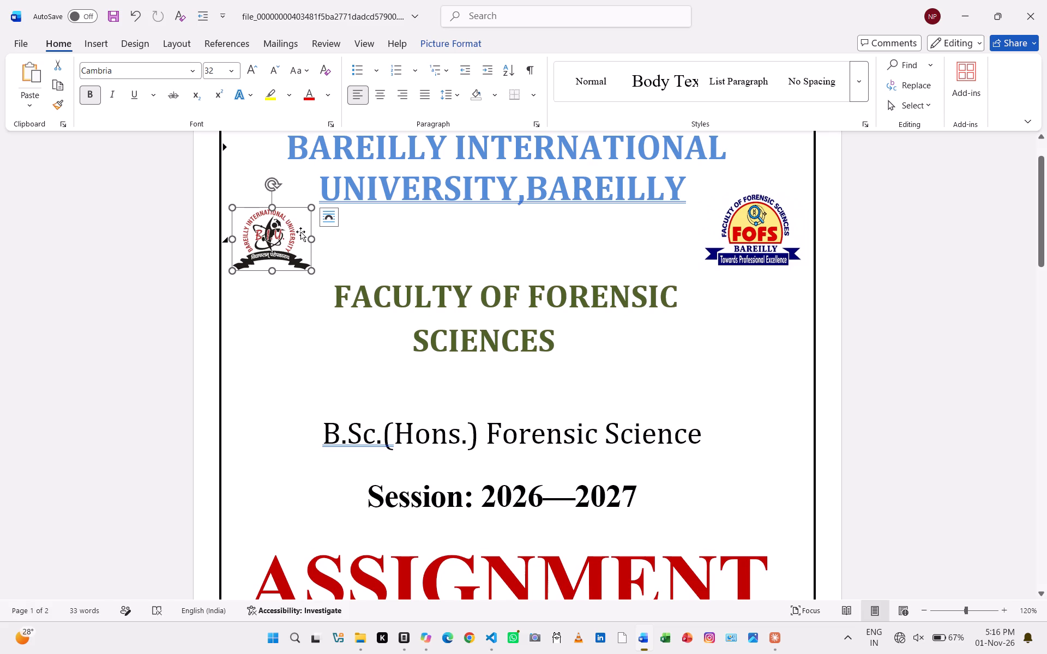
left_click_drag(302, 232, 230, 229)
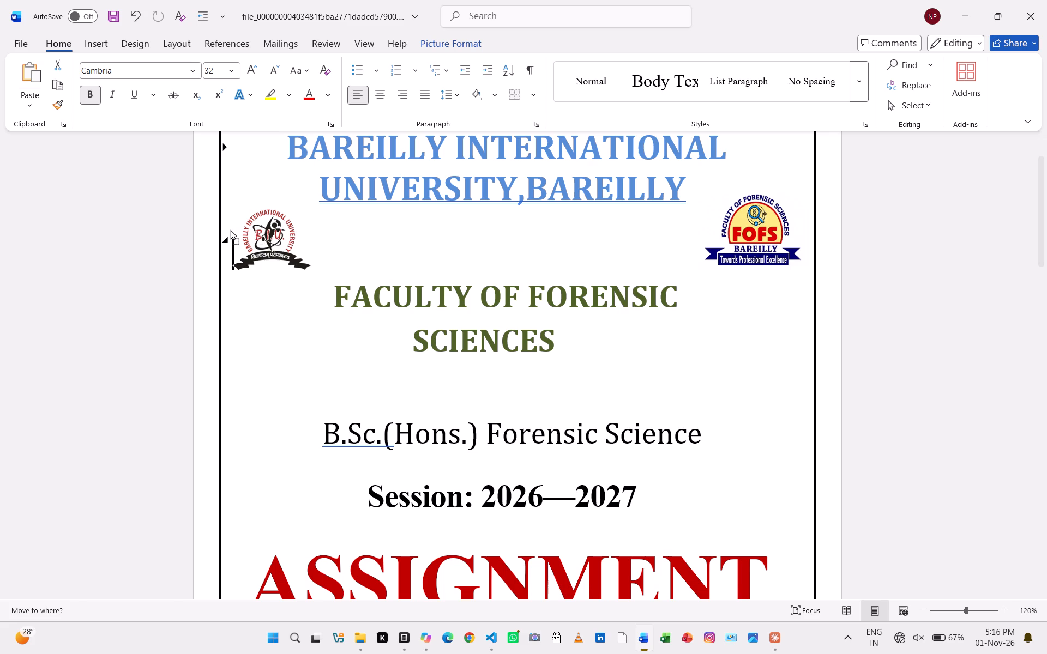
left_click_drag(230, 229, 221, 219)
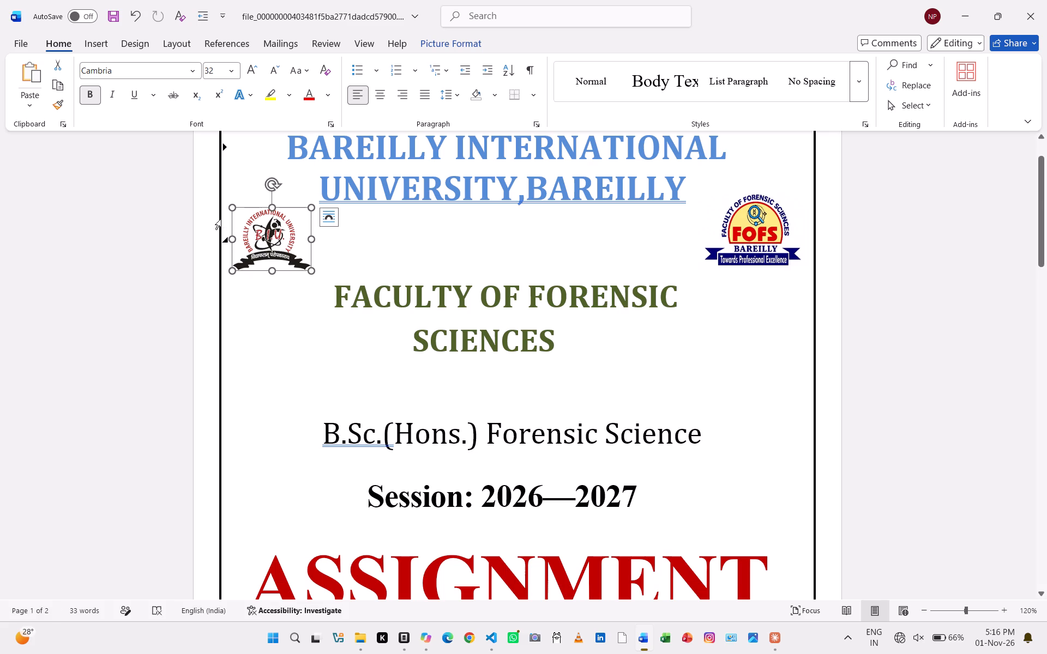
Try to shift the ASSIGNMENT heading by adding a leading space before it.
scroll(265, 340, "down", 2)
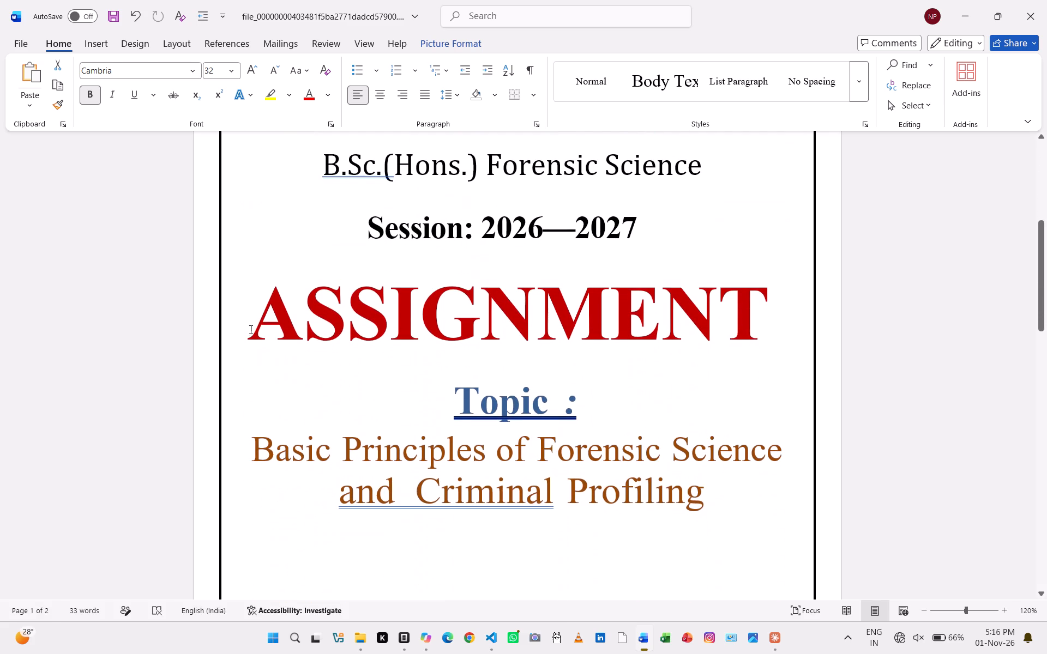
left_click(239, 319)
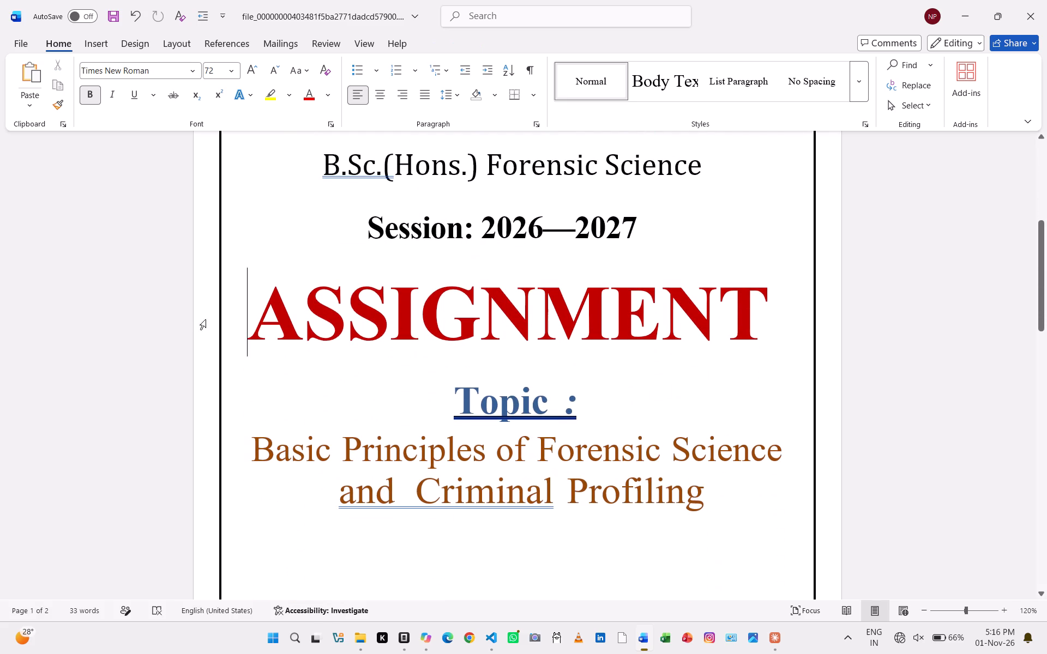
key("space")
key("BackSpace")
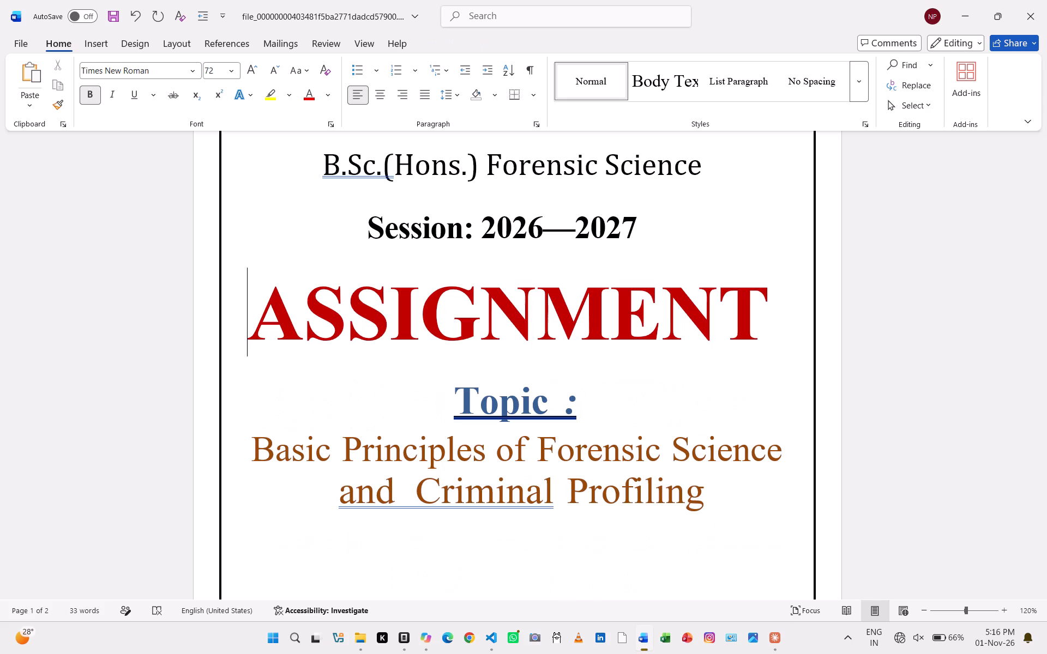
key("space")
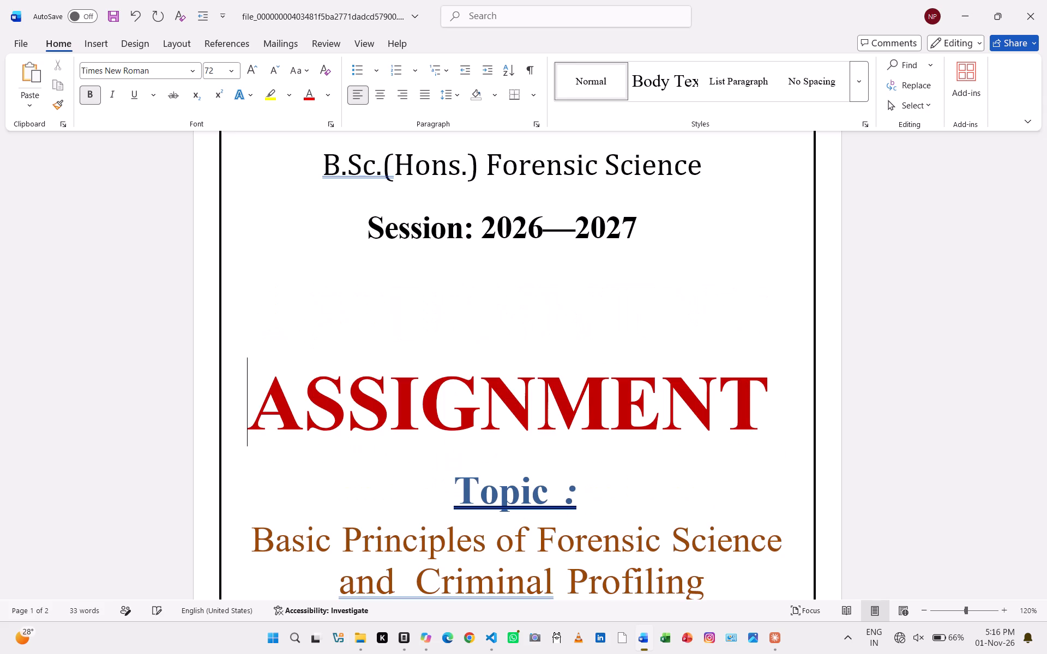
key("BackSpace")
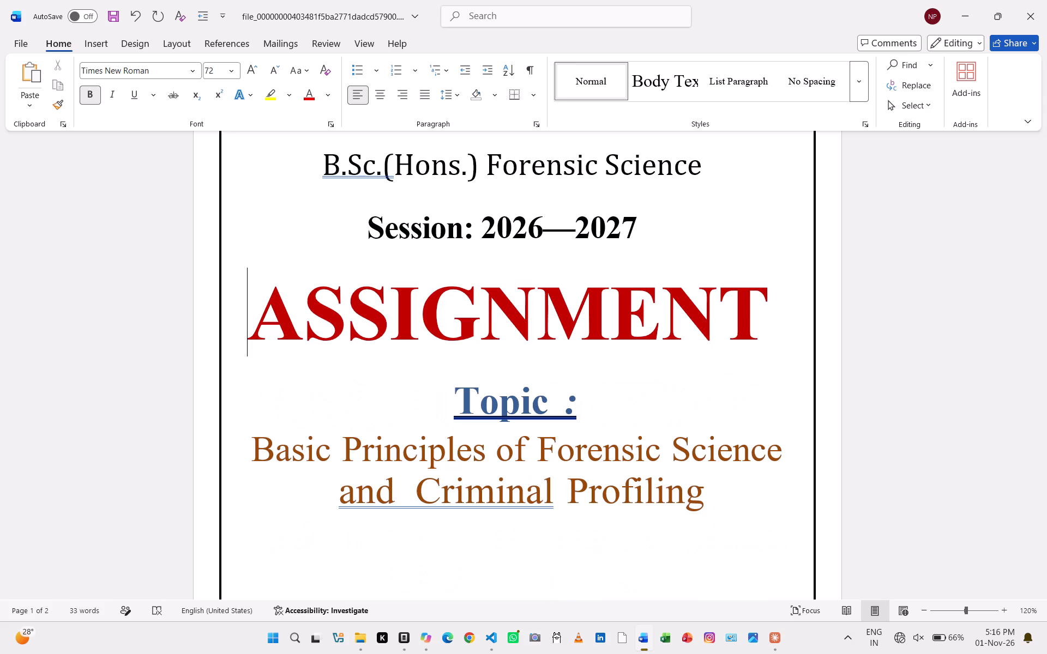
Delete the extra space between "and" and "Criminal" in the topic title.
scroll(312, 462, "down", 1)
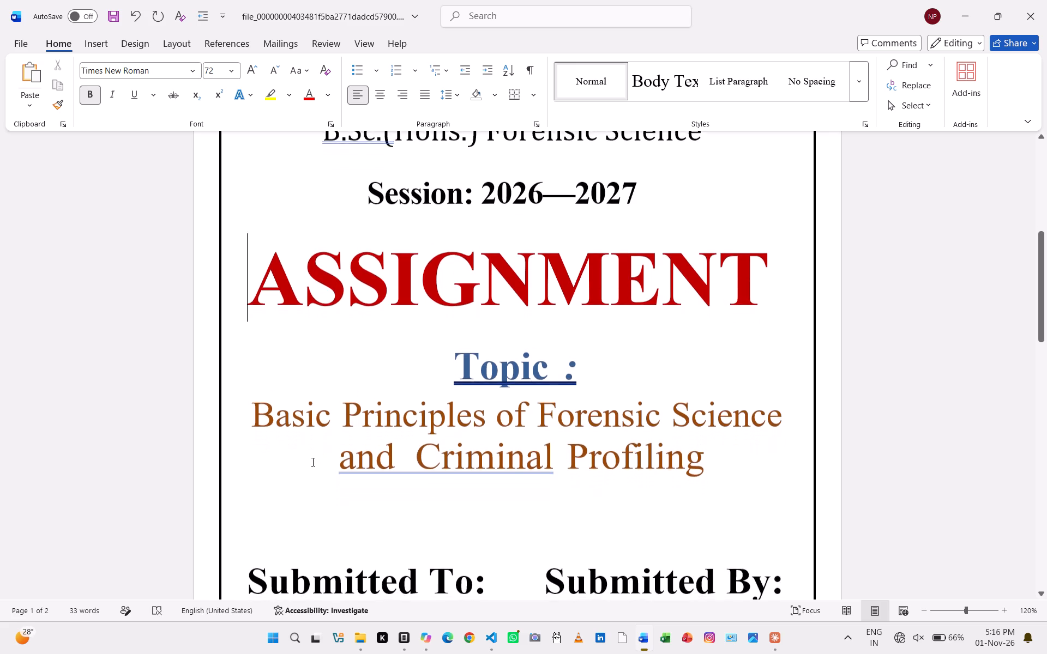
scroll(312, 462, "down", 1)
left_click(413, 370)
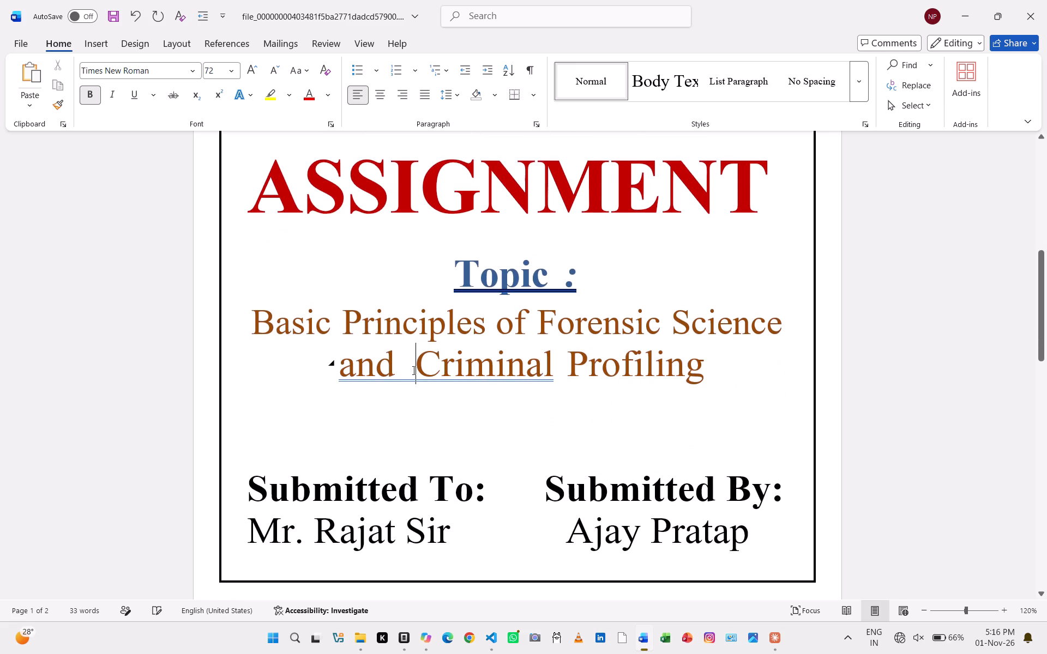
key("BackSpace")
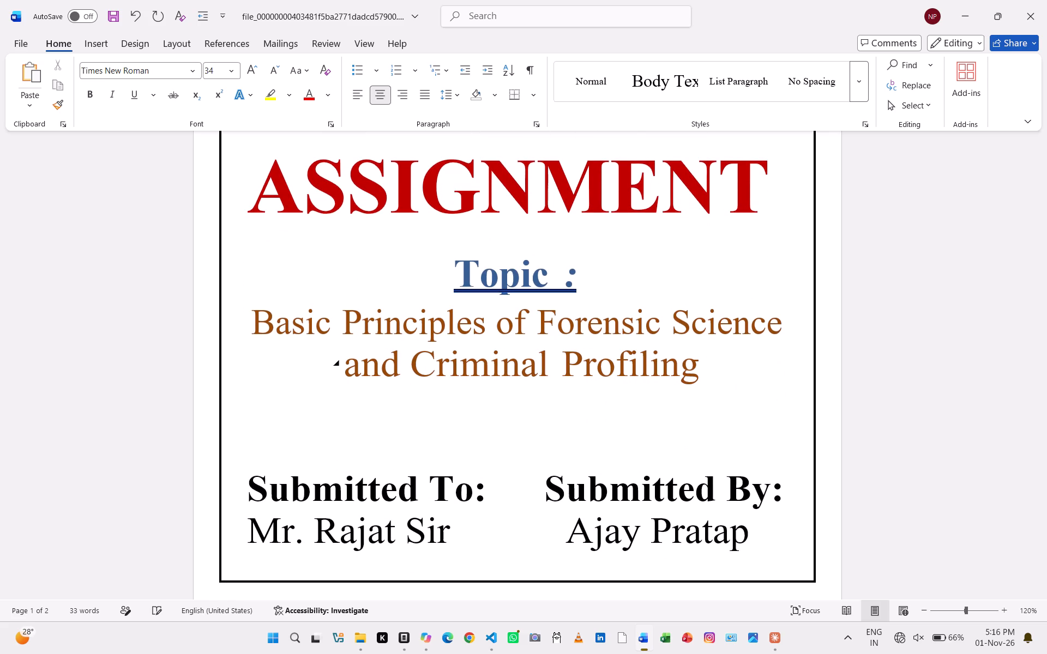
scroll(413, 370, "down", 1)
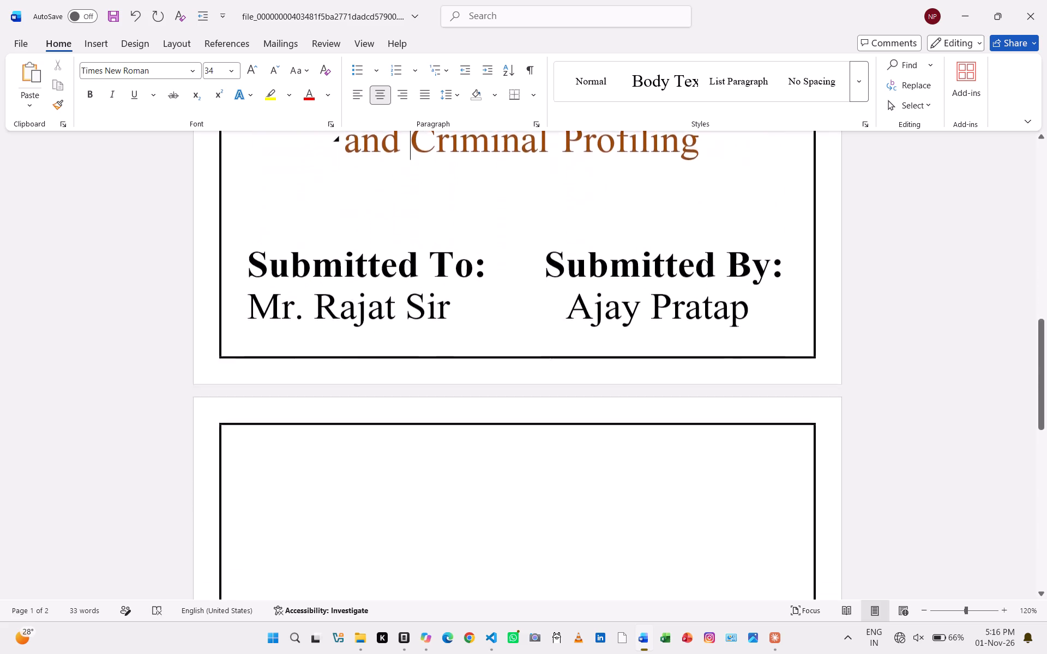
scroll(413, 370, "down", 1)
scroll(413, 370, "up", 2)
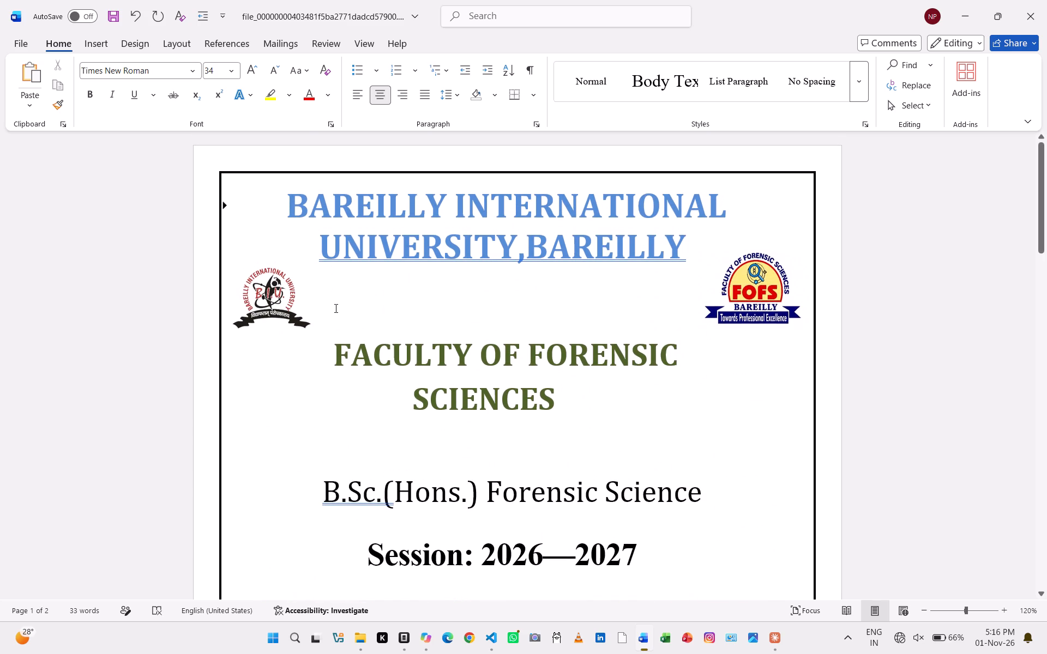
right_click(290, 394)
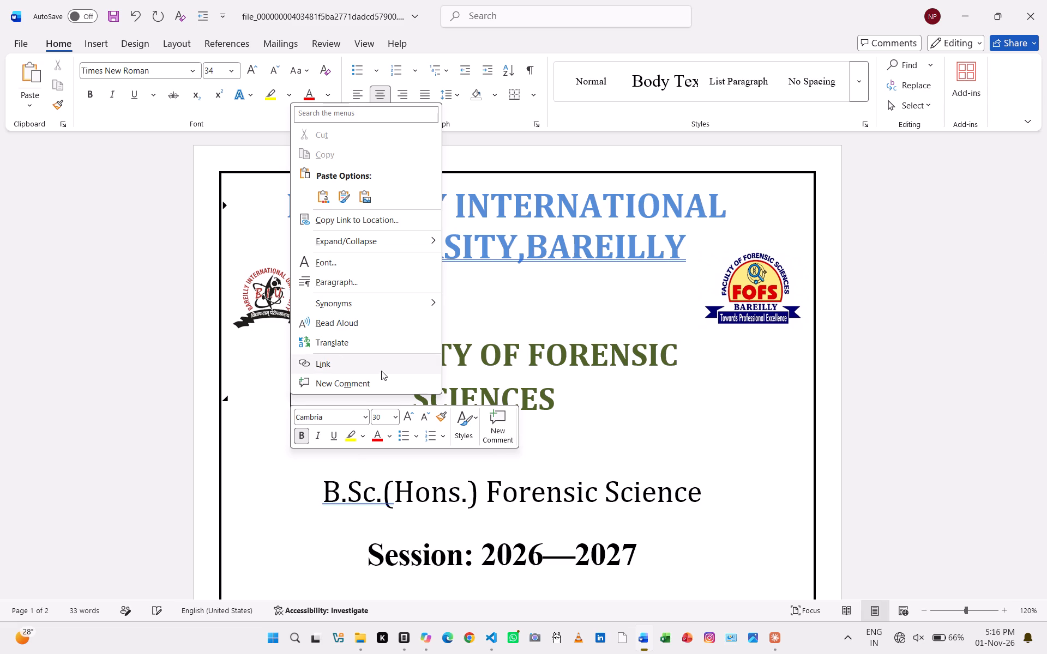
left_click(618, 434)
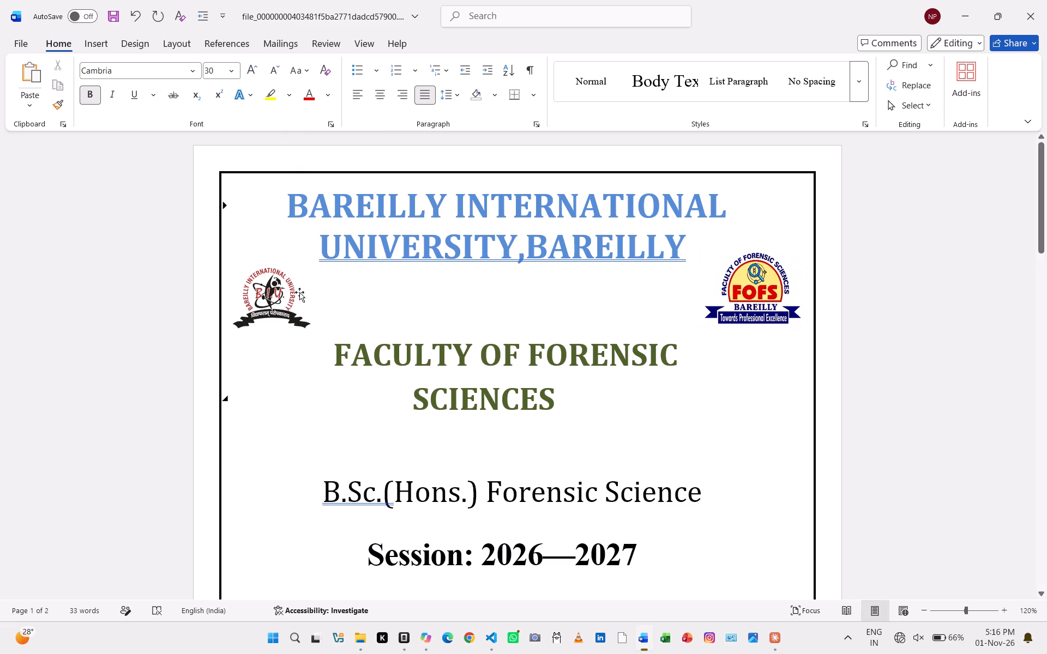
Toggle the collapse state of the BAREILLY INTERNATIONAL UNIVERSITY heading and of the SCIENCES heading line.
left_click(222, 204)
left_click(225, 397)
left_click(225, 397)
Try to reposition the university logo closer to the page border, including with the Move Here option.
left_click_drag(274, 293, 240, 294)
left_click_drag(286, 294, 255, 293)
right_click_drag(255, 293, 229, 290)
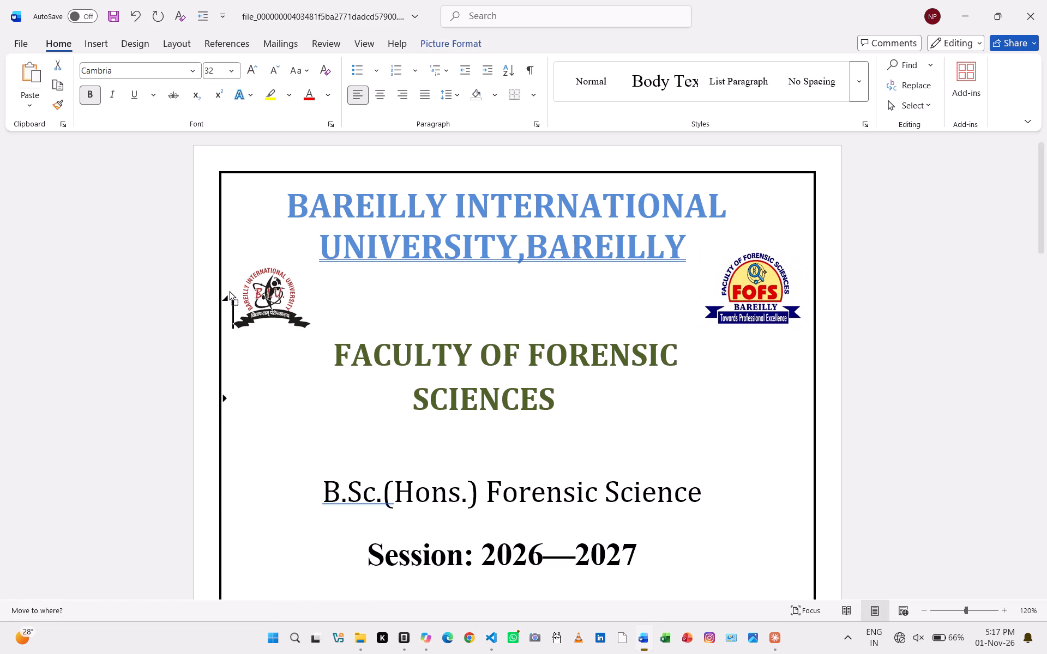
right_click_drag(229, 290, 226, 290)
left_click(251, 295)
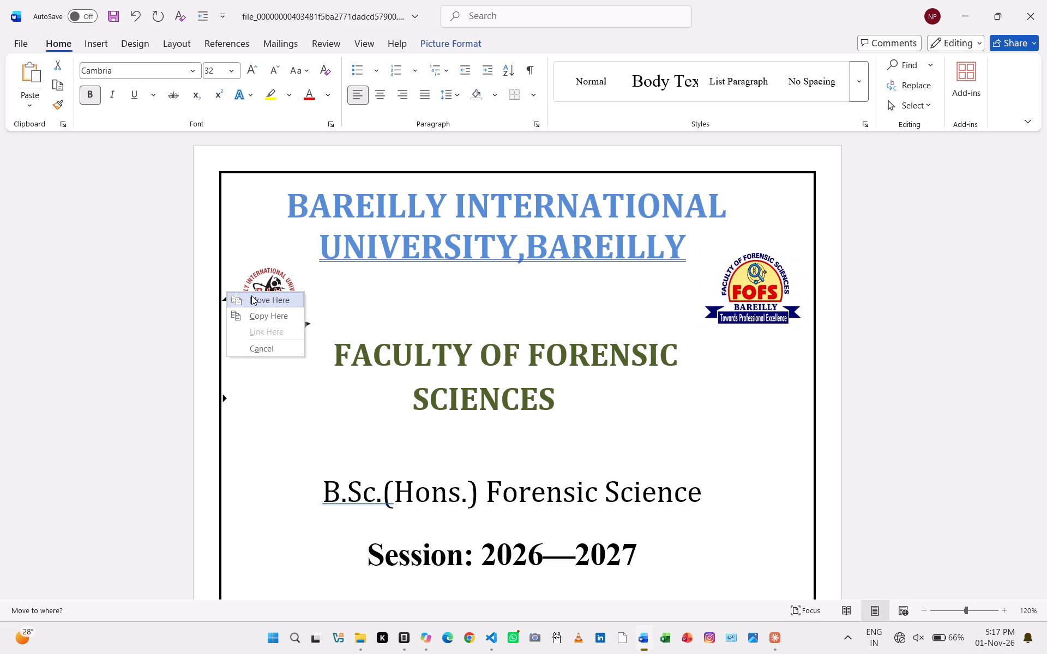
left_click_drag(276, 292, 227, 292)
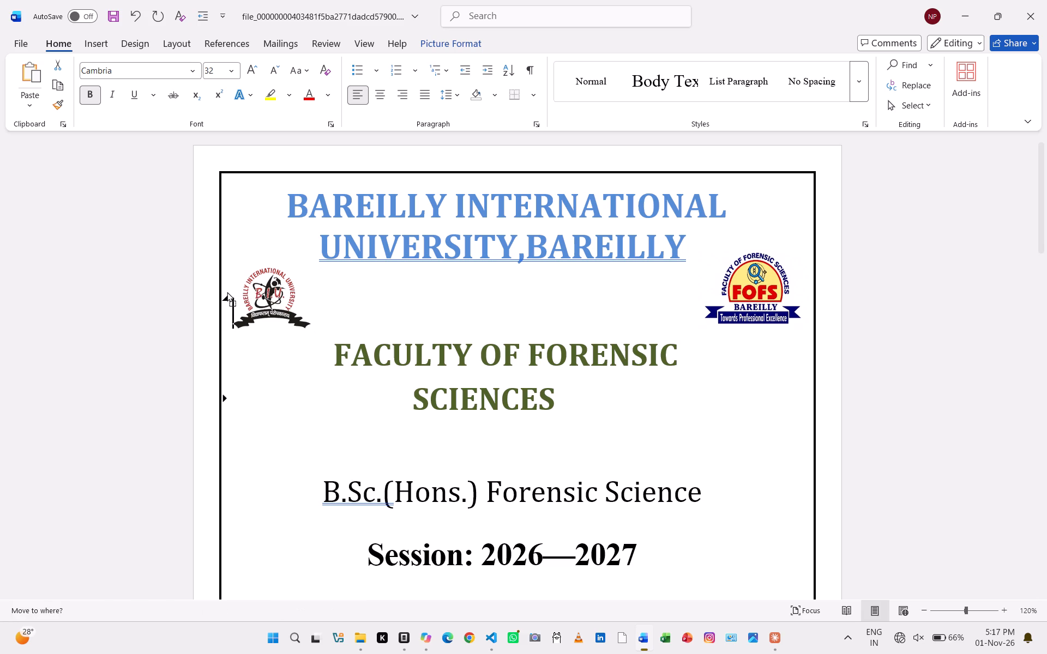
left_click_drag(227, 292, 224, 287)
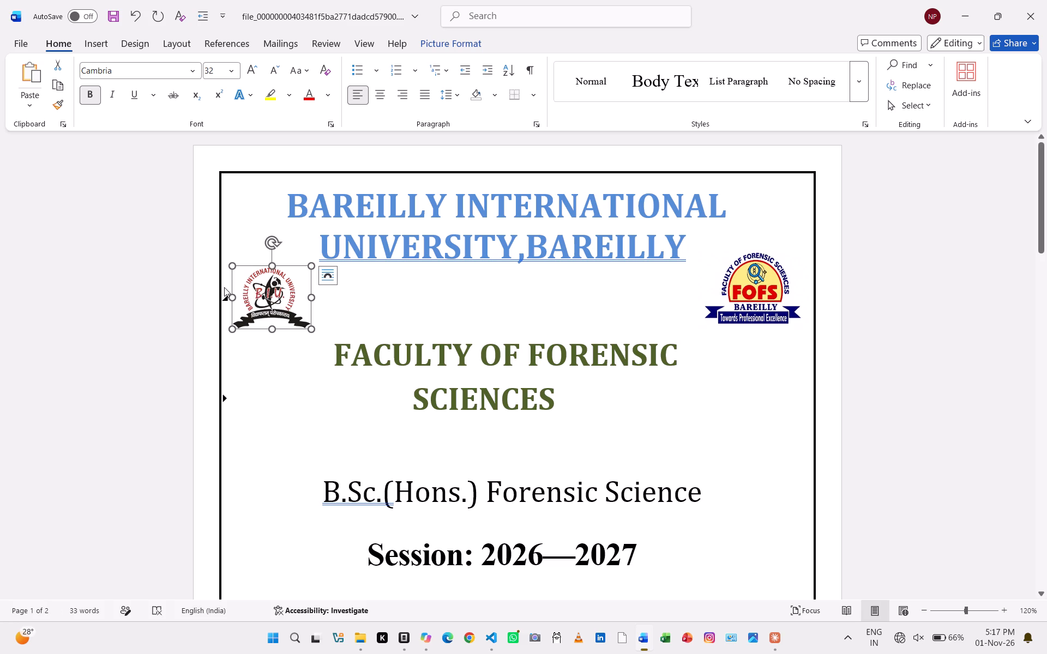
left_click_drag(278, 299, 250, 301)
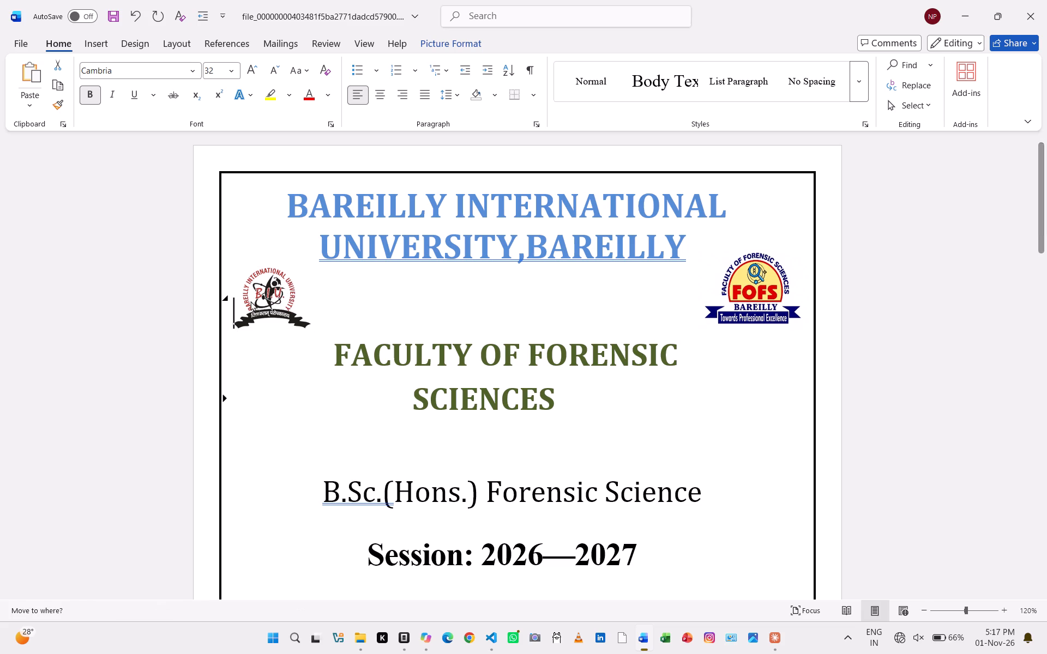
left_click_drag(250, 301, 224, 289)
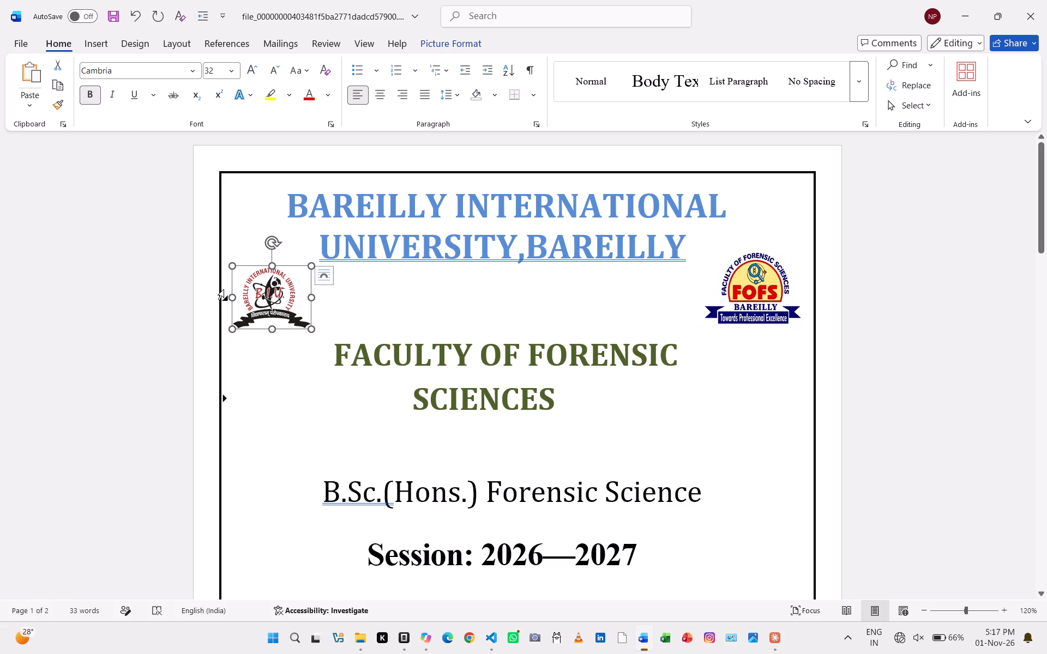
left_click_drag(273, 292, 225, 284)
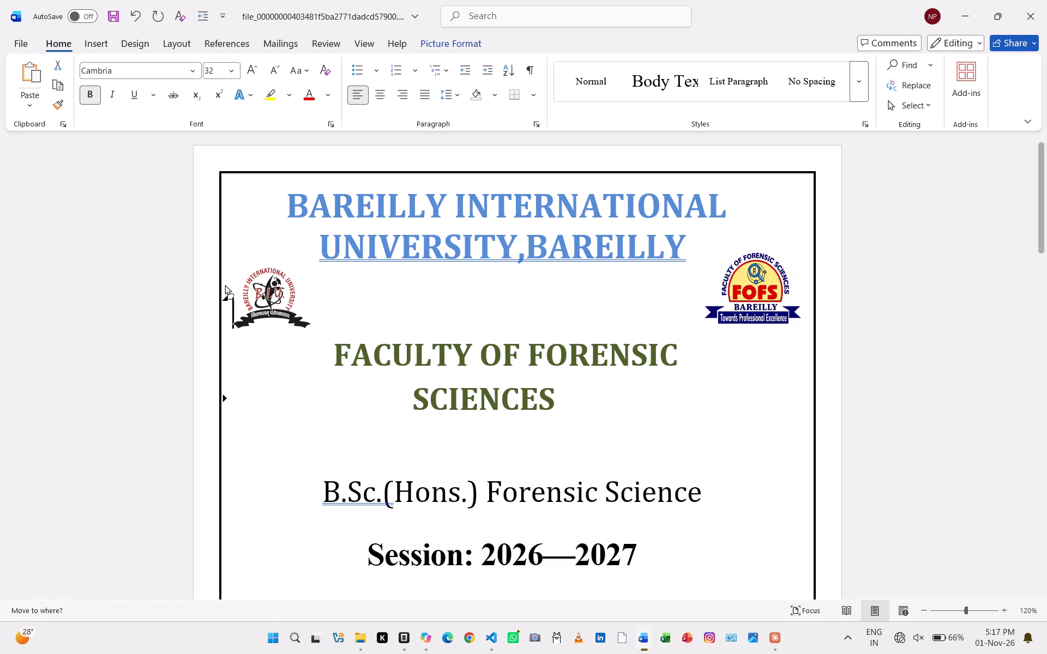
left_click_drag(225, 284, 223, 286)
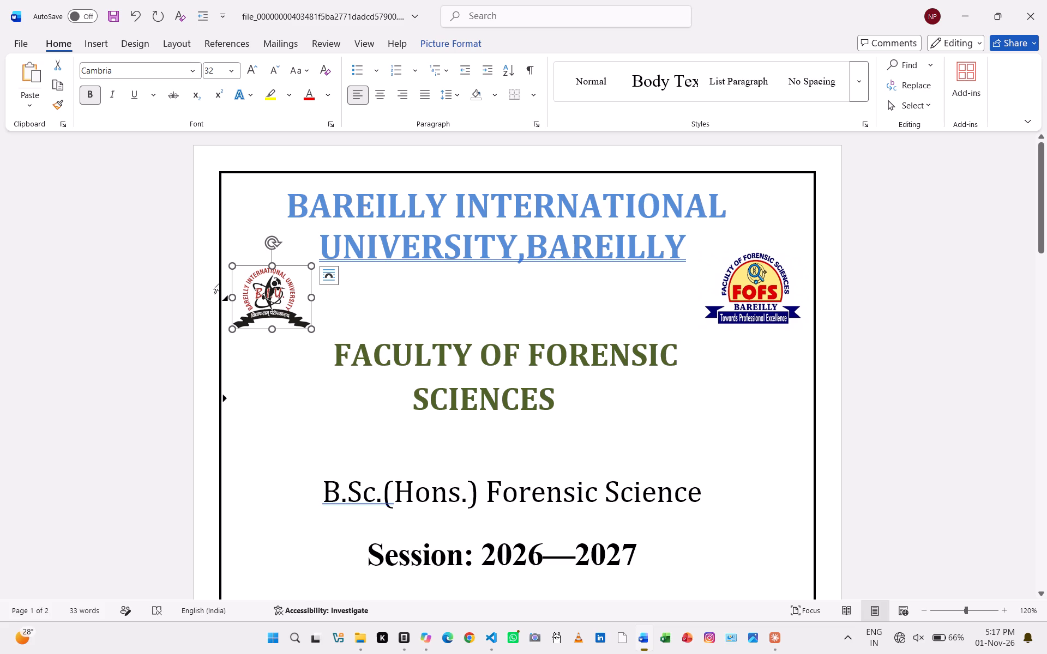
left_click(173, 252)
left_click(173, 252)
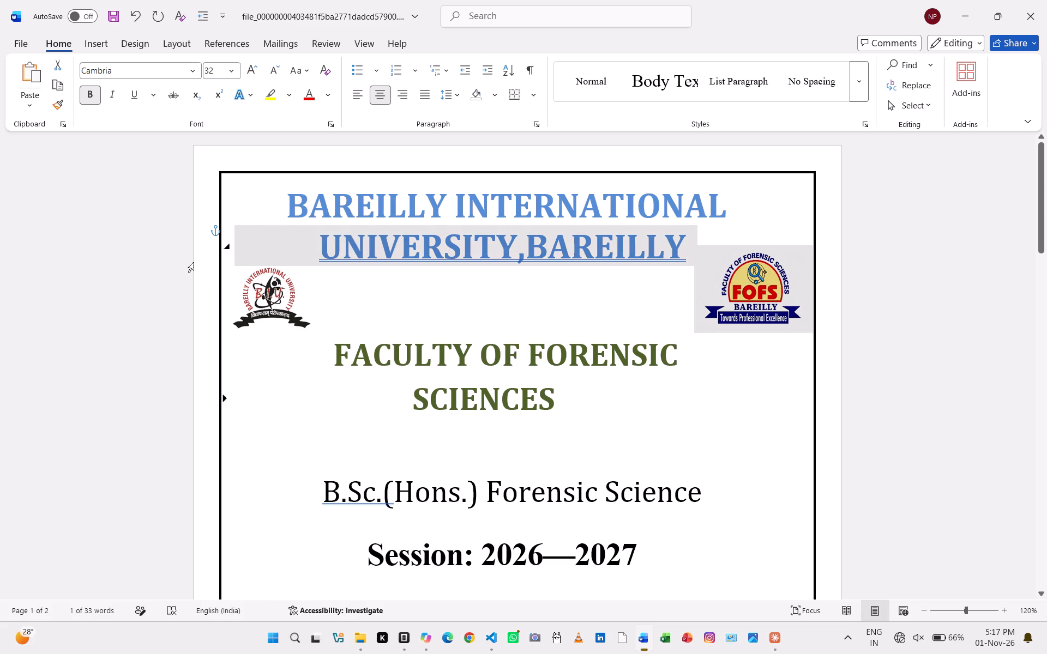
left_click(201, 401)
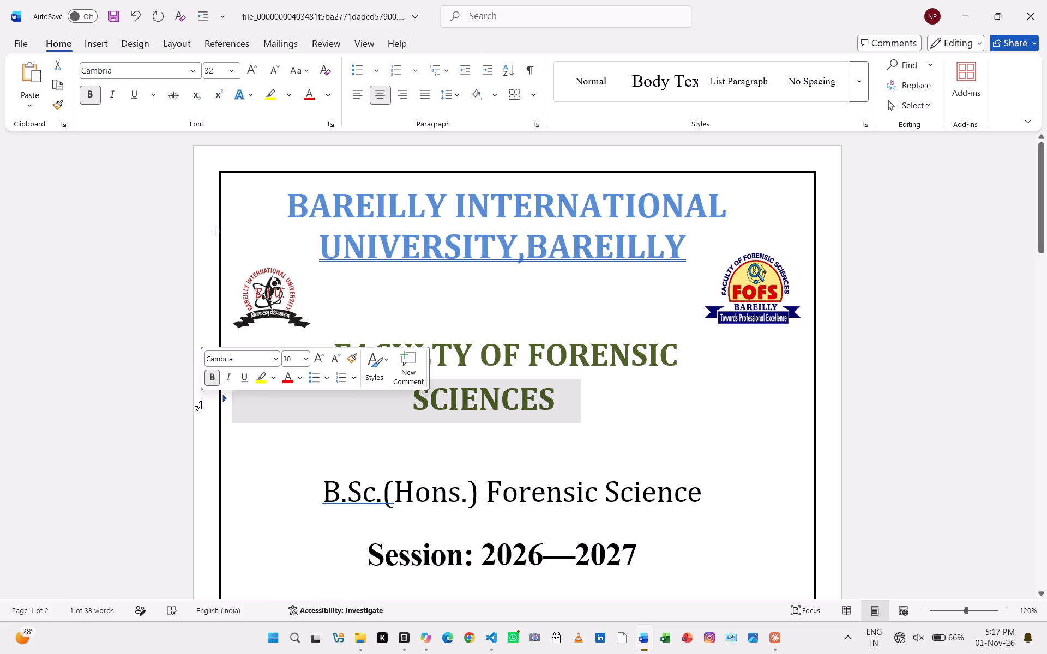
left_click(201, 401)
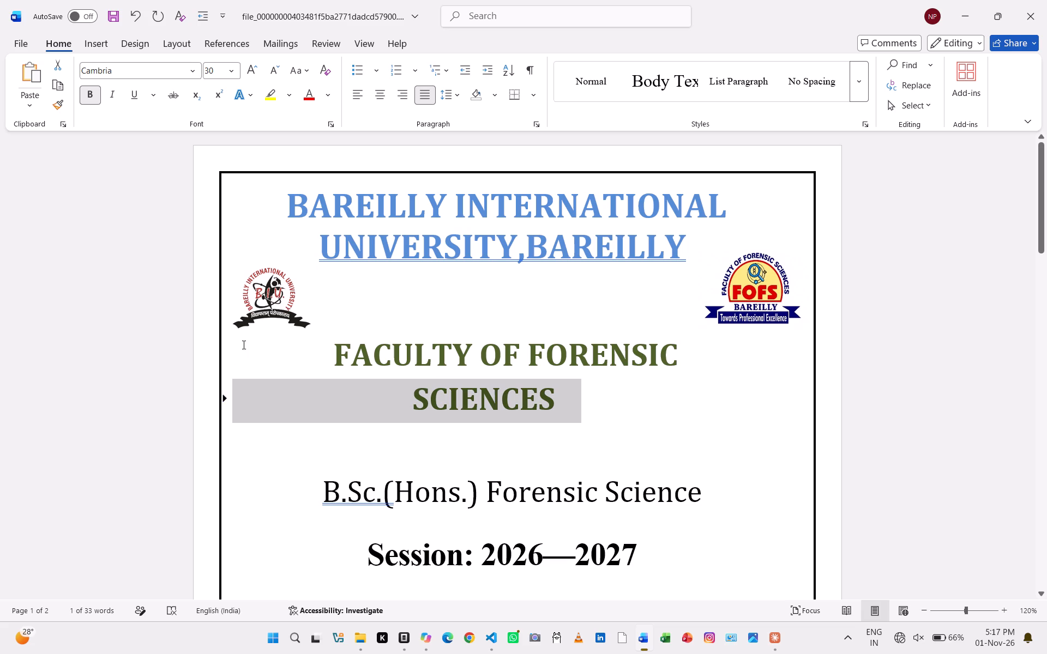
Place the cursor in the B.Sc.(Hons.) Forensic Science line and review the cover page down to the submission details and bottom border.
left_click(246, 485)
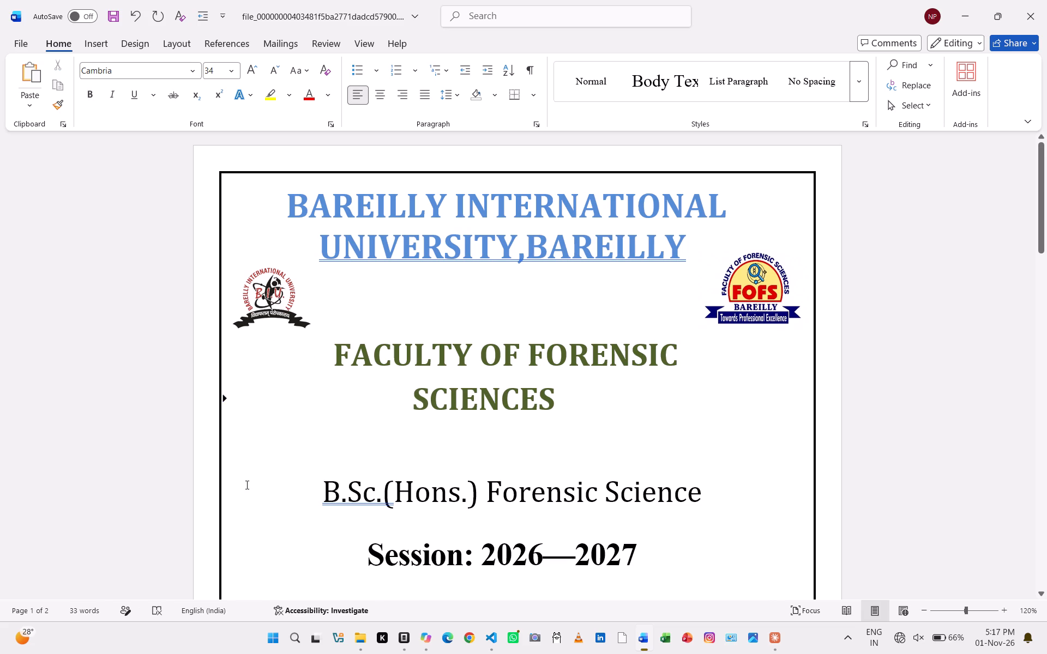
scroll(246, 485, "down", 1)
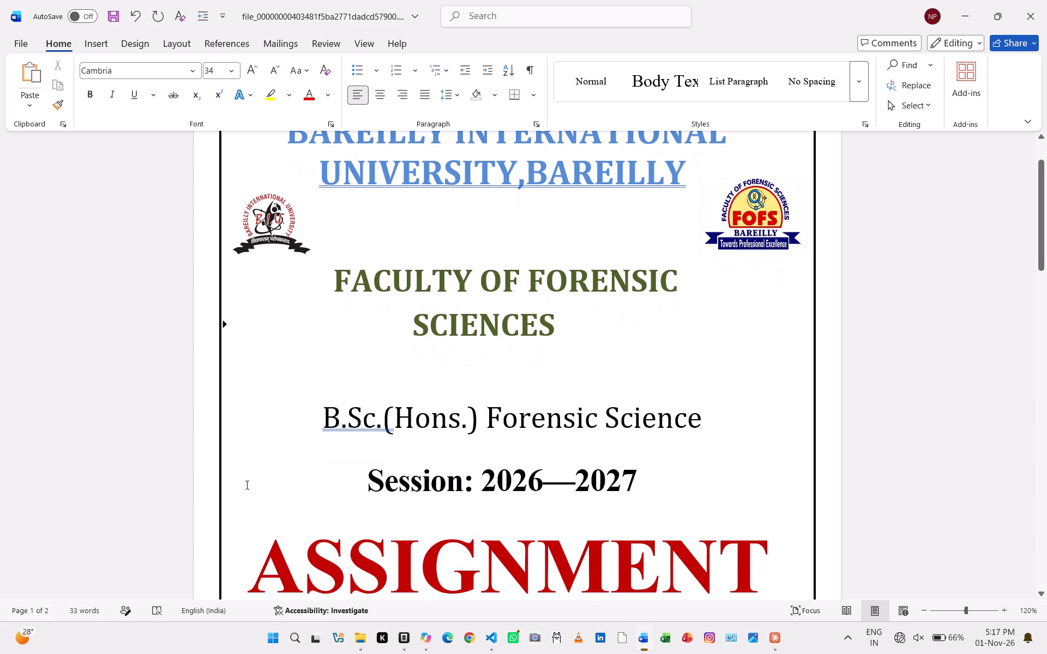
scroll(246, 485, "down", 1)
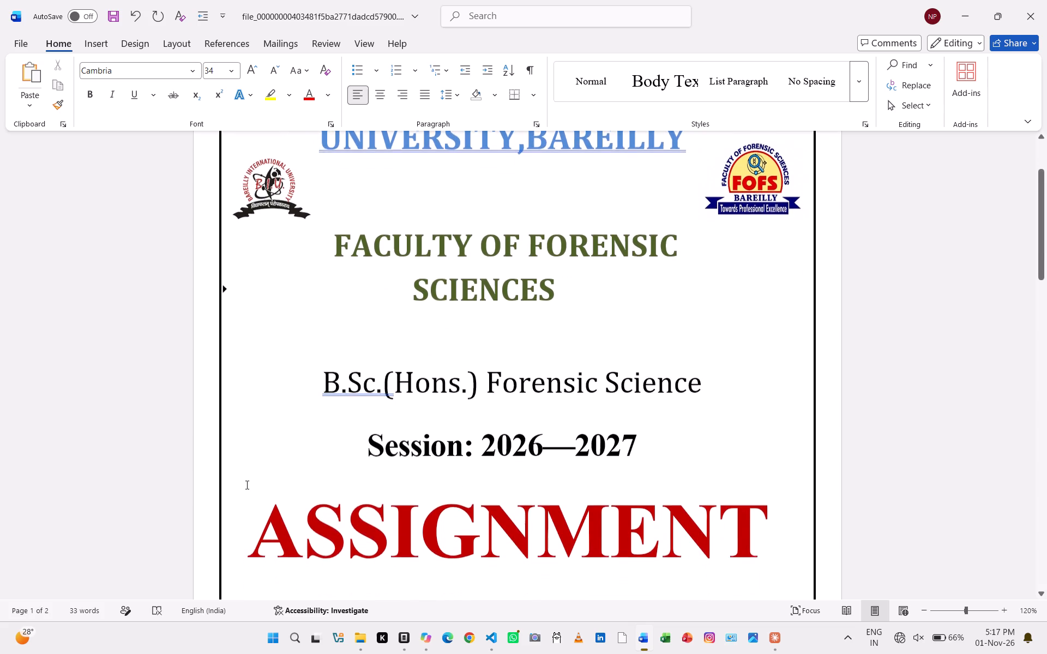
scroll(246, 485, "down", 2)
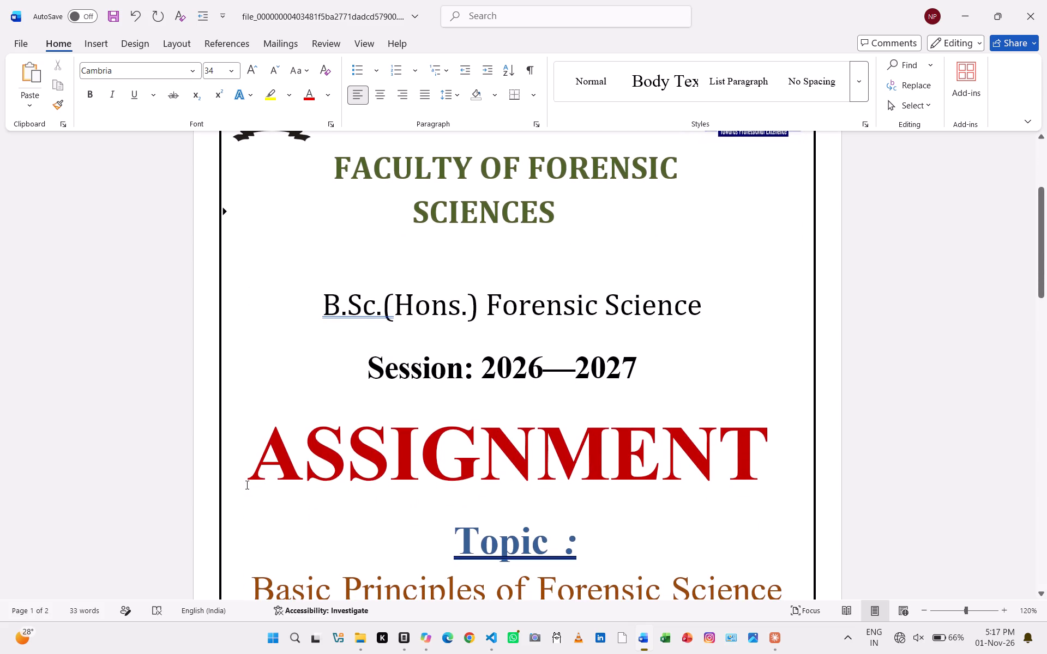
scroll(246, 485, "down", 2)
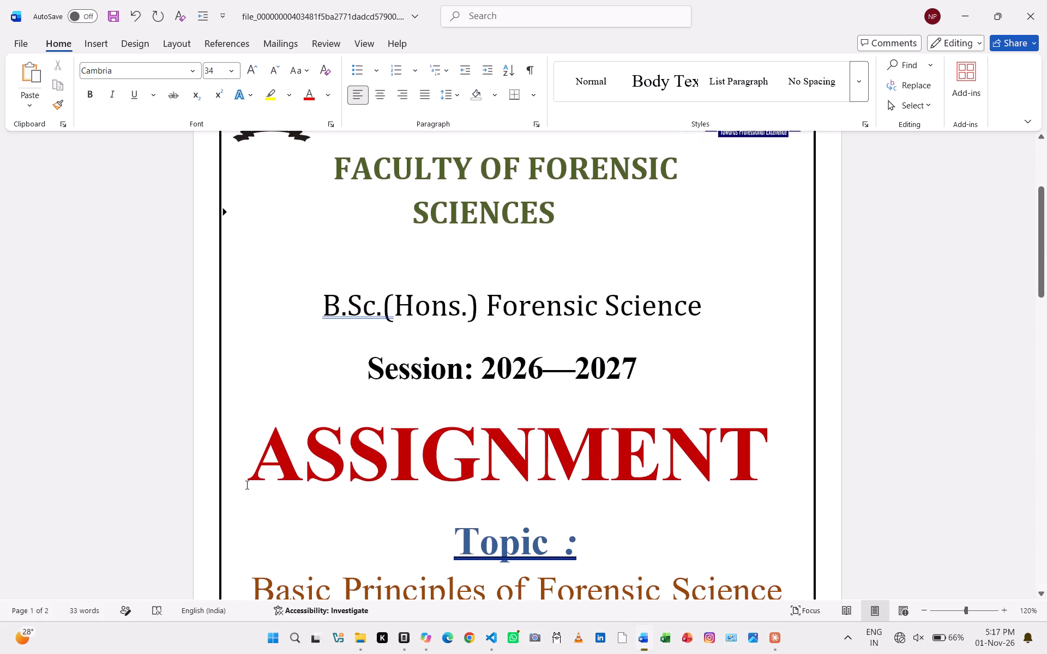
scroll(246, 485, "down", 4)
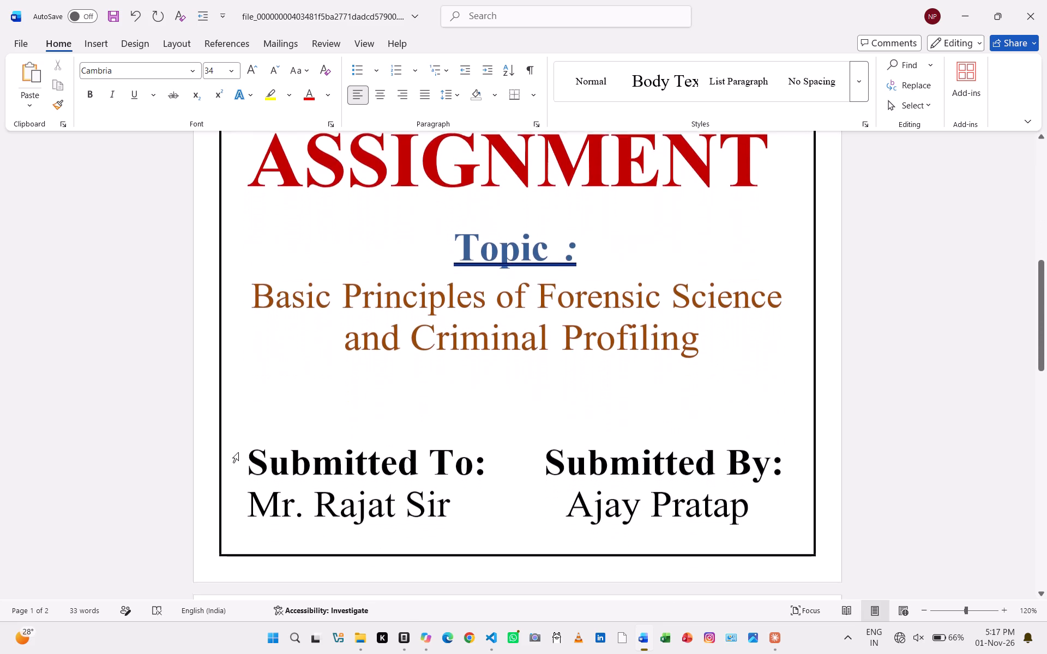
scroll(238, 452, "down", 2)
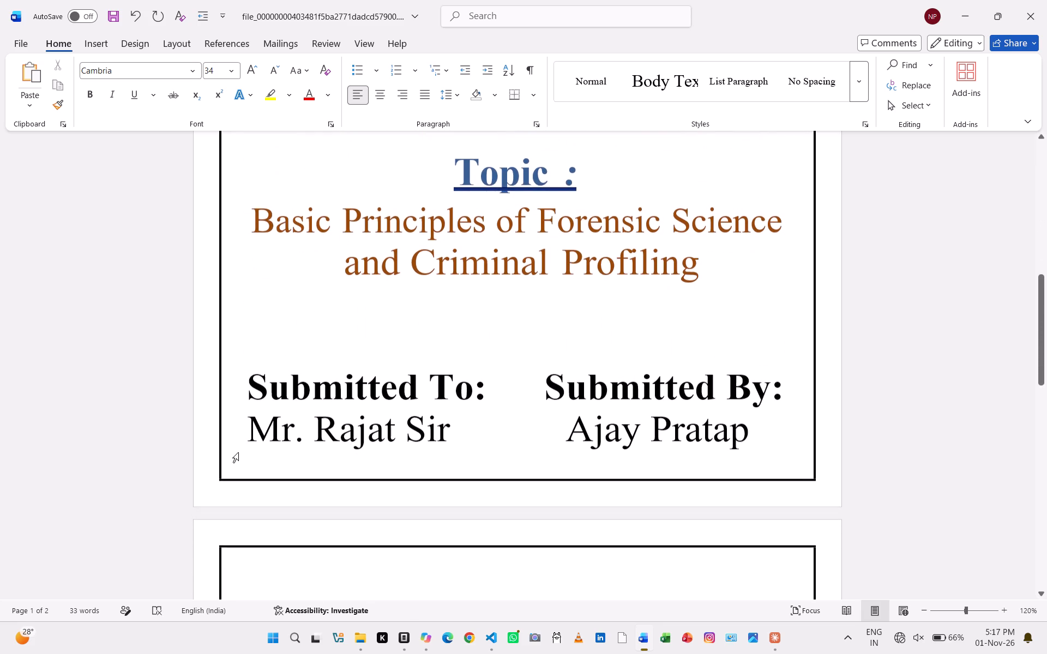
scroll(238, 452, "down", 2)
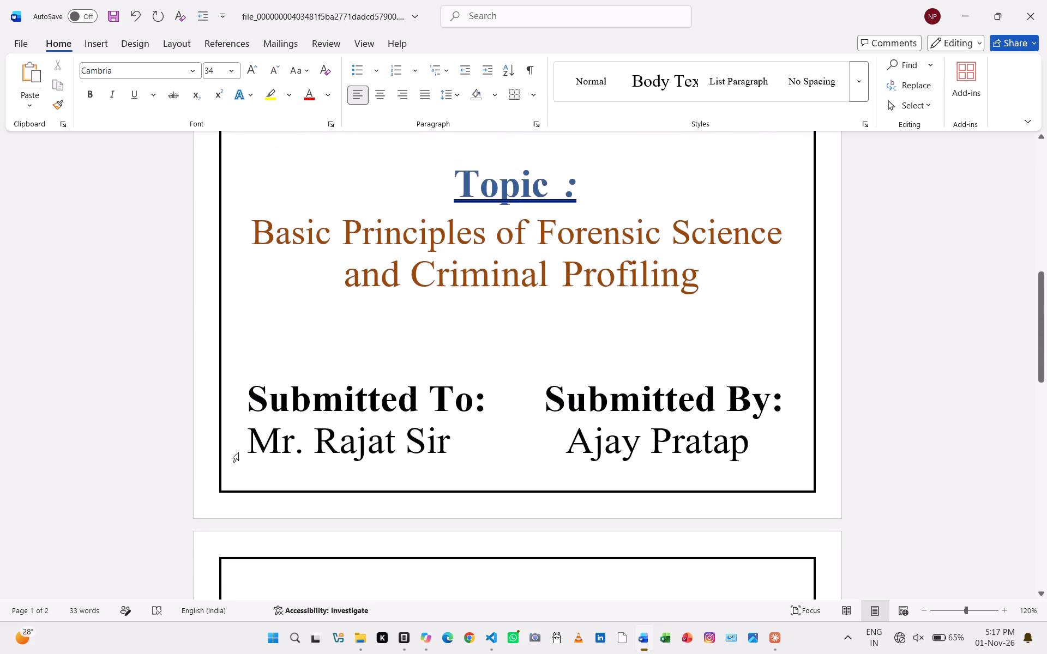
scroll(238, 452, "down", 1)
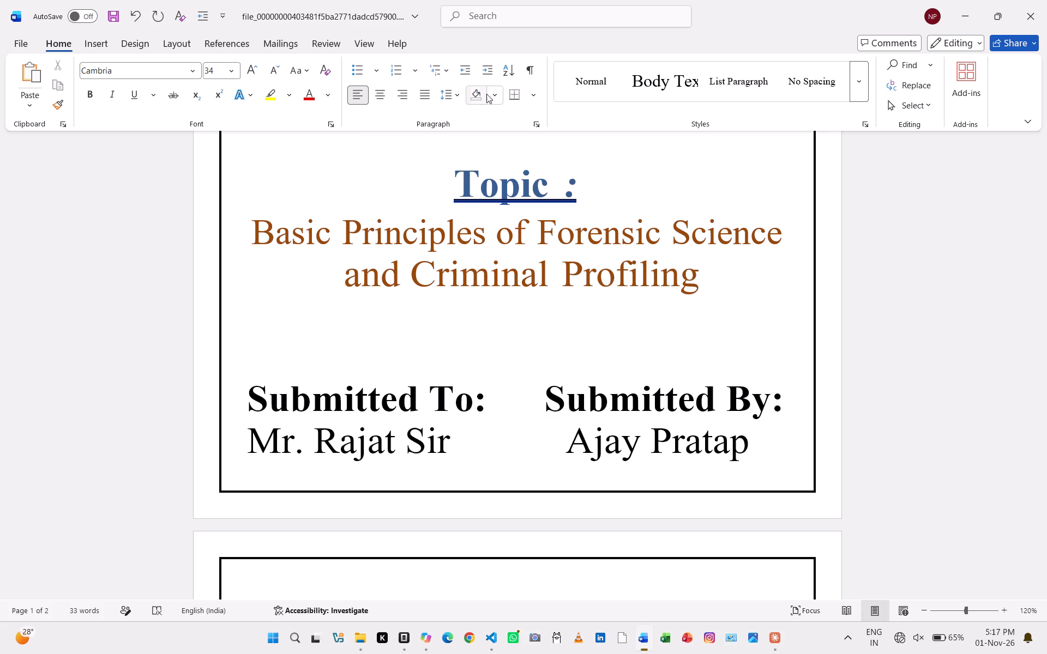
Apply a 3 pt thick-and-thin box border in automatic colour to the B.Sc.(Hons.) Forensic Science paragraph.
left_click(533, 94)
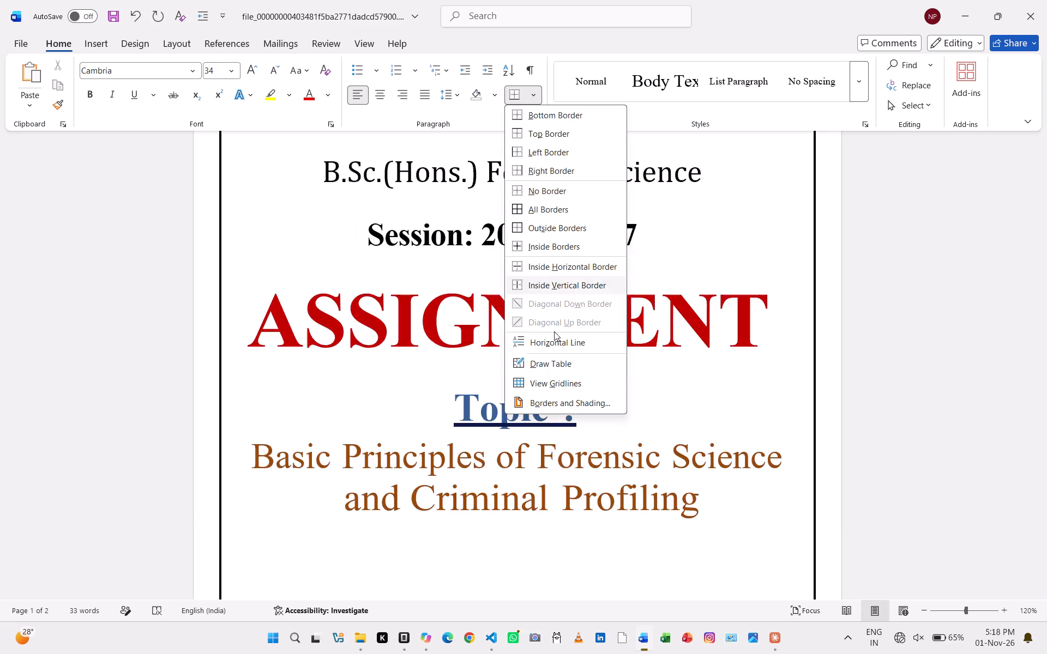
left_click(540, 407)
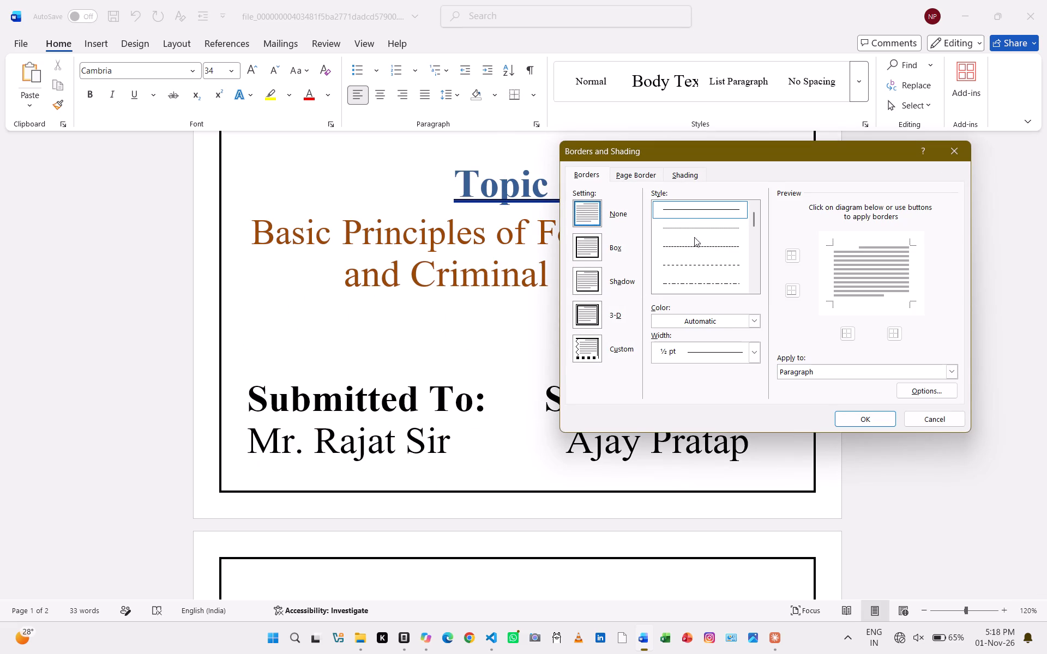
left_click_drag(755, 222, 750, 241)
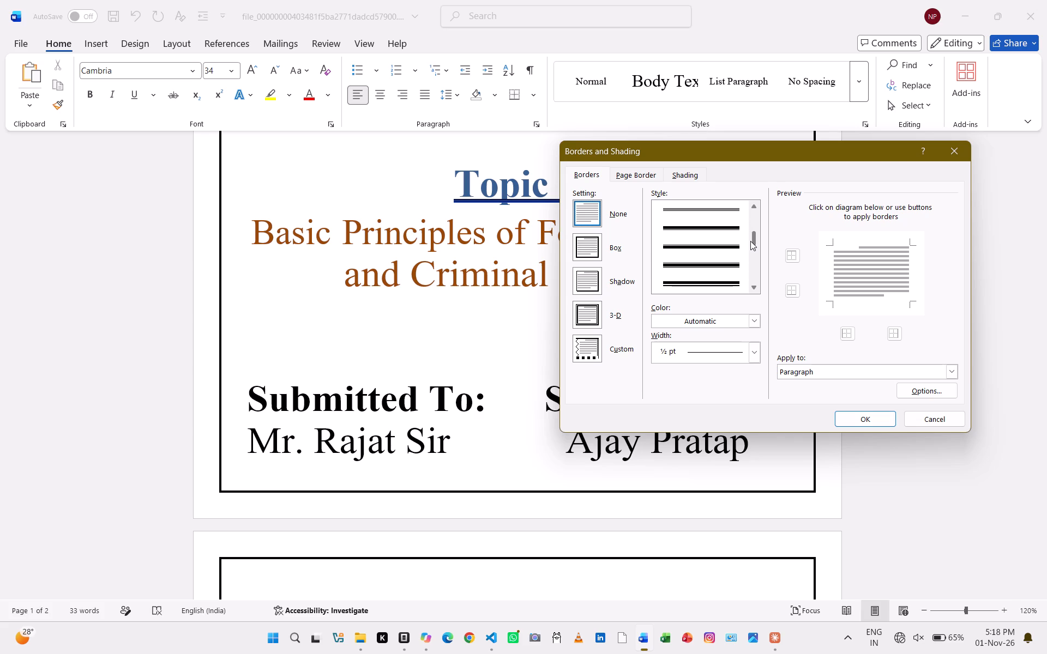
left_click_drag(750, 241, 750, 240)
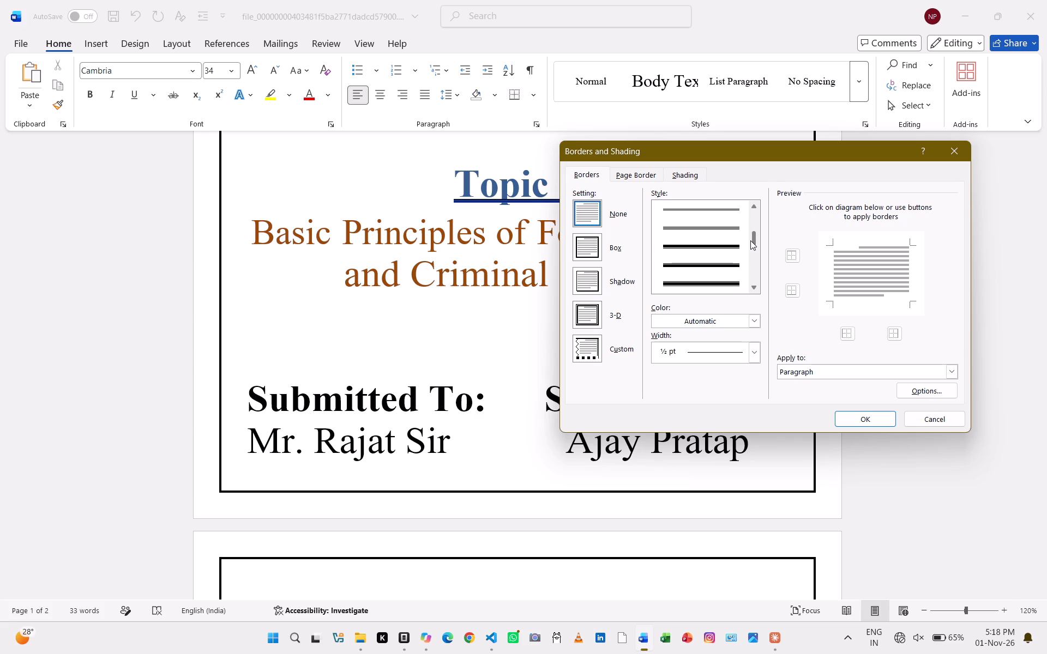
left_click_drag(750, 240, 750, 239)
left_click(715, 244)
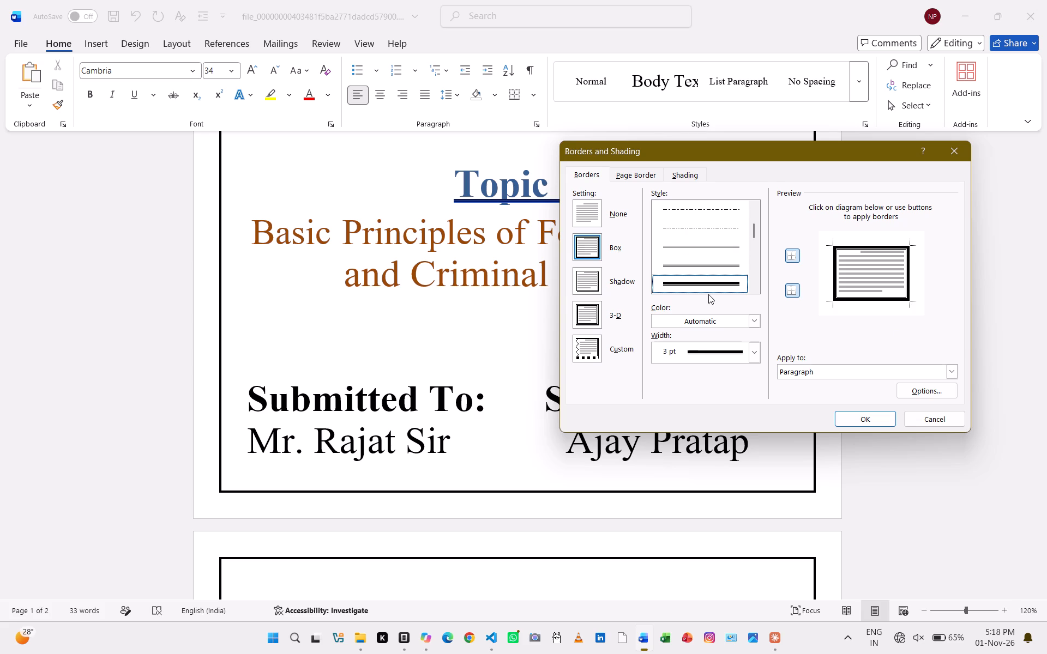
left_click(855, 417)
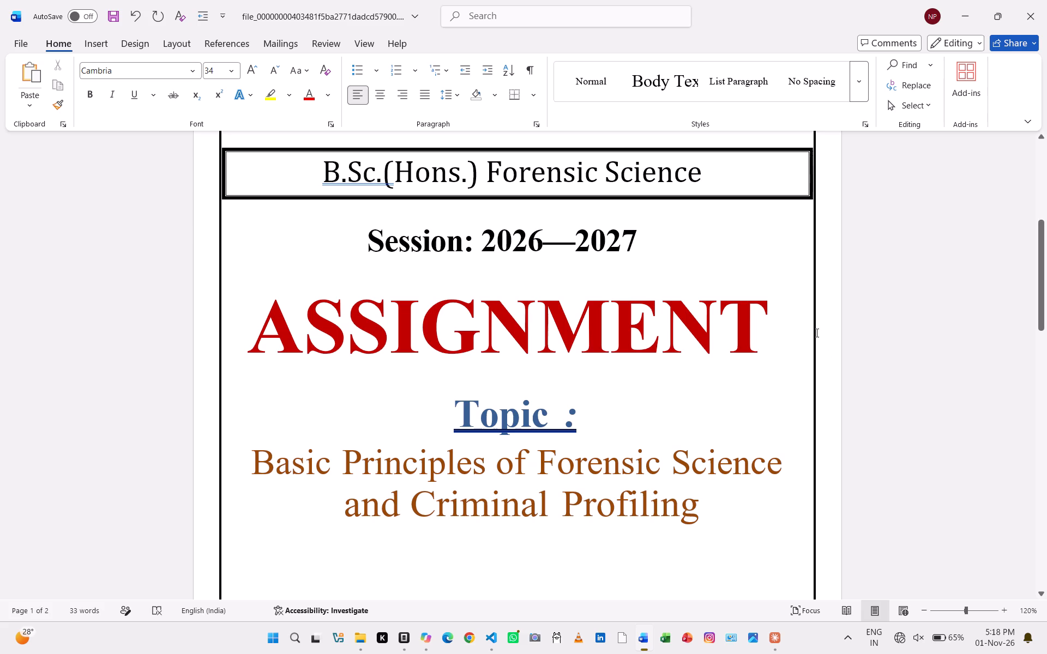
Cut the B.Sc.(Hons.) Forensic Science line from the cover page together with its surrounding box.
scroll(816, 332, "up", 2)
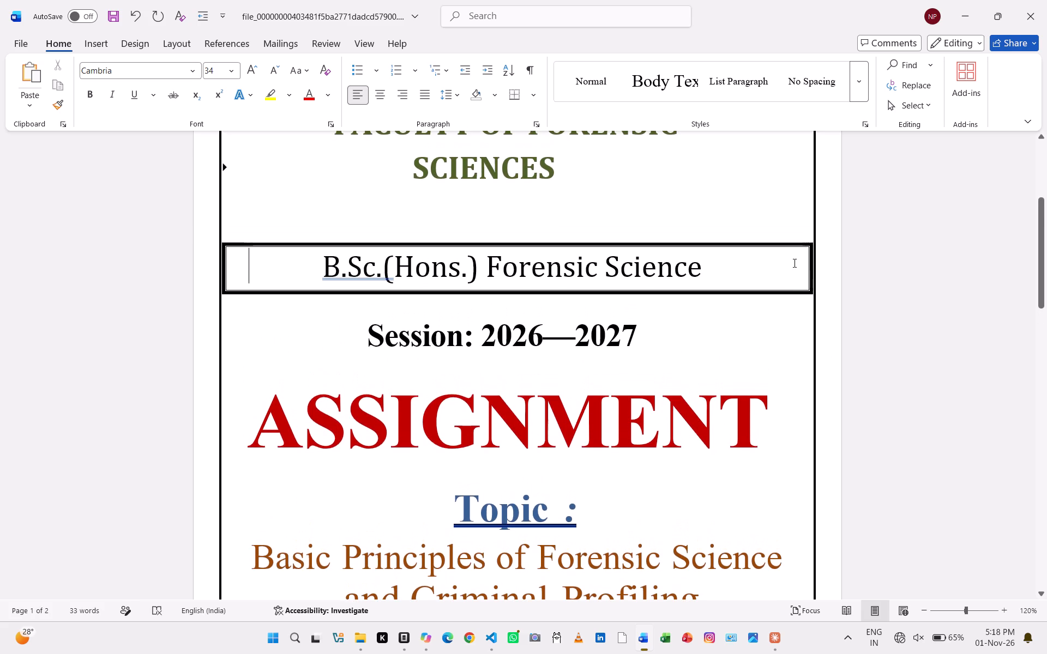
left_click(786, 290)
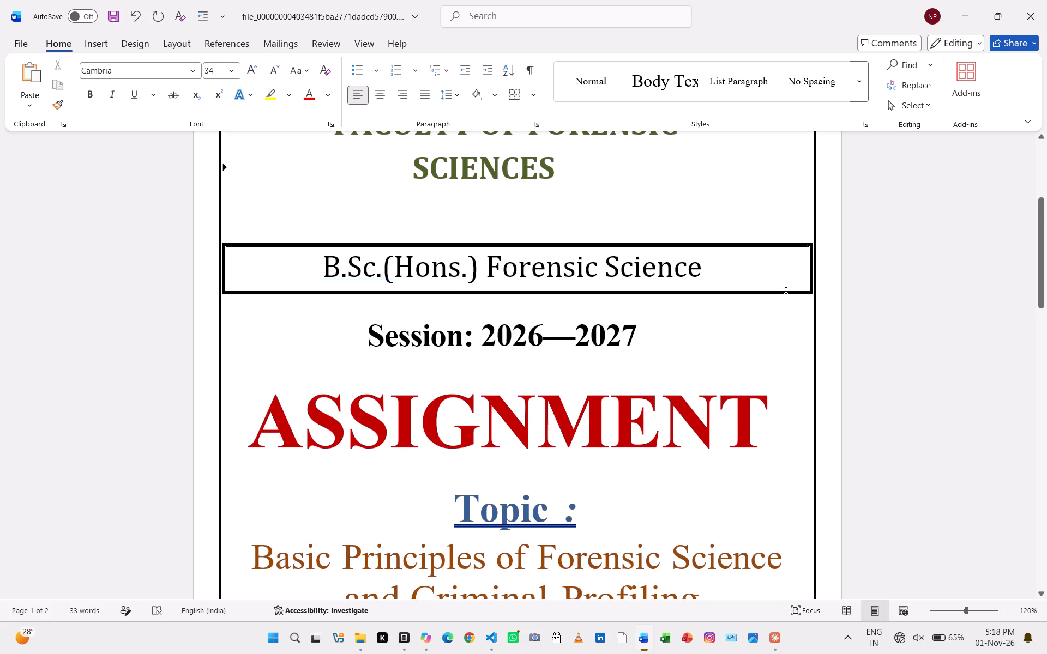
left_click_drag(783, 249, 758, 239)
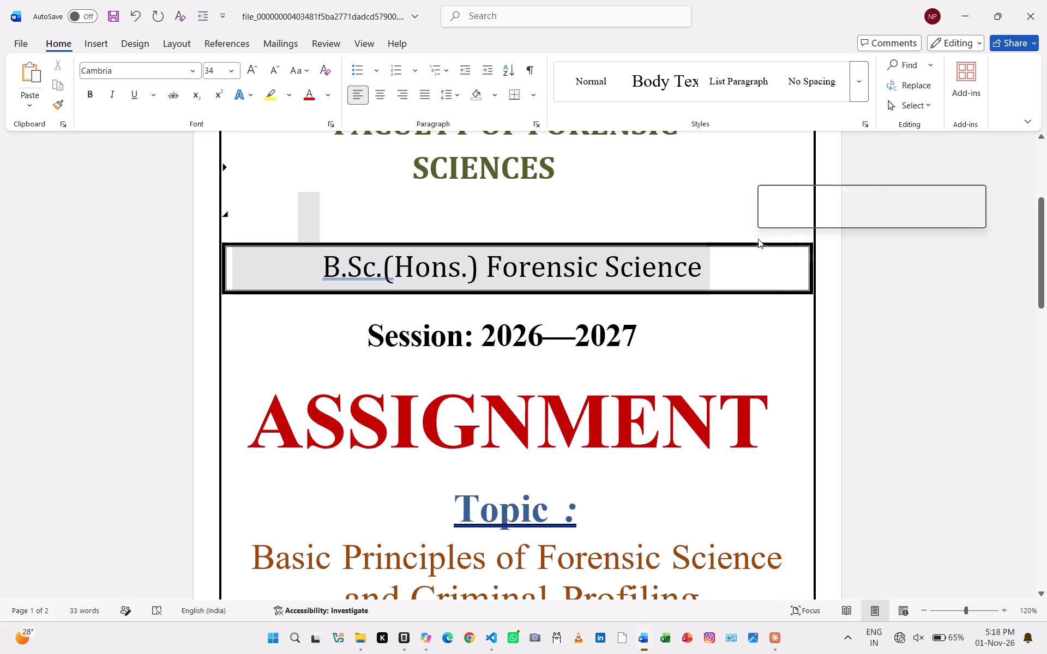
left_click(666, 244)
left_click(666, 244)
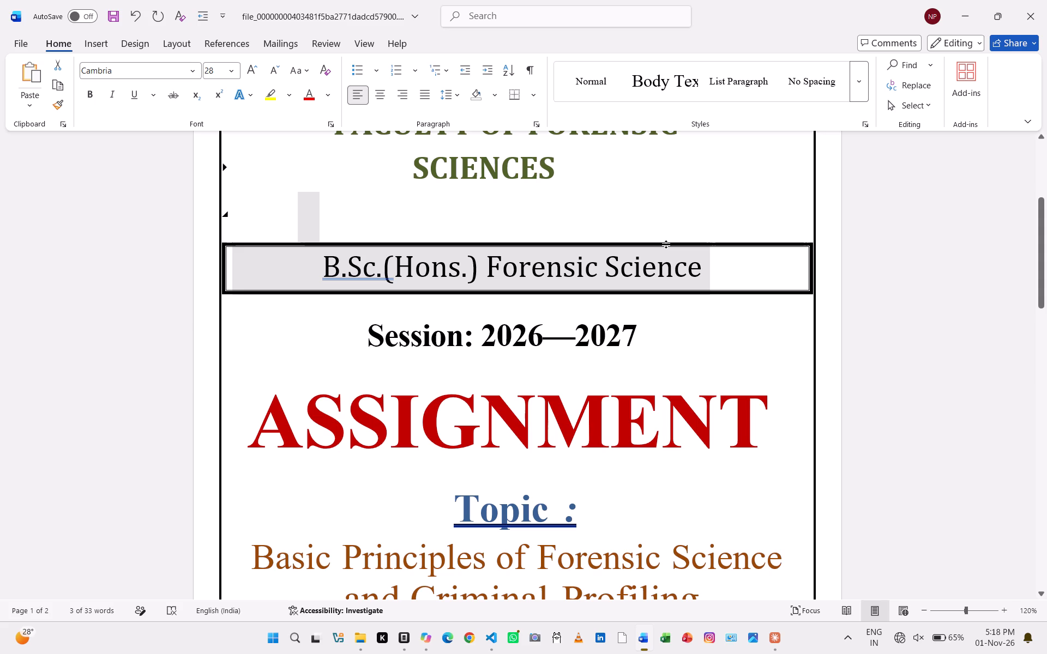
double_click(666, 244)
right_click(666, 244)
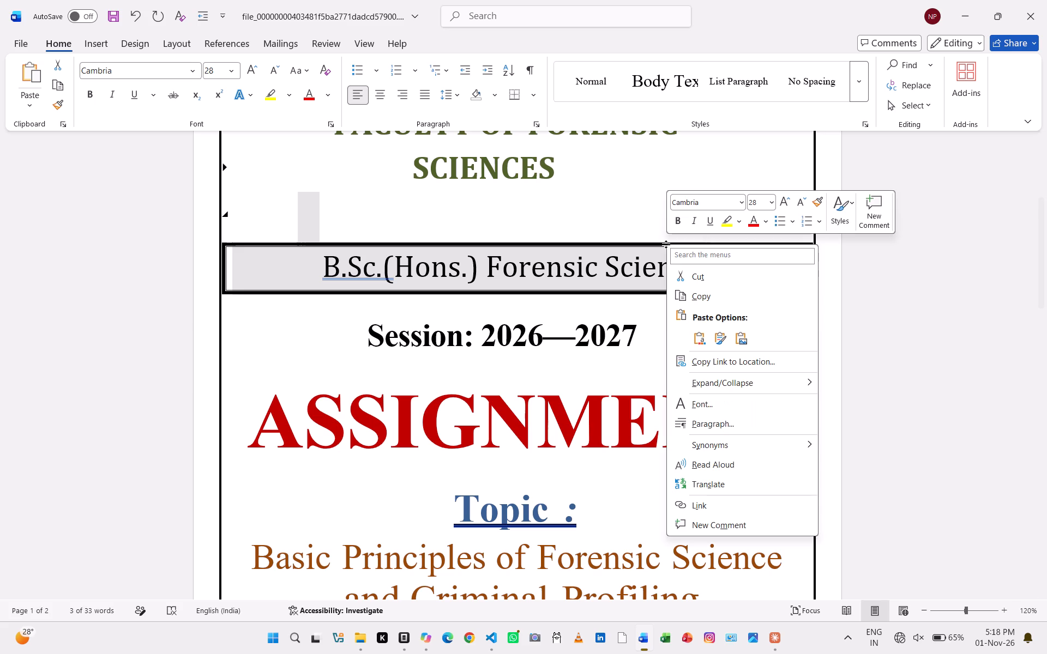
left_click(693, 272)
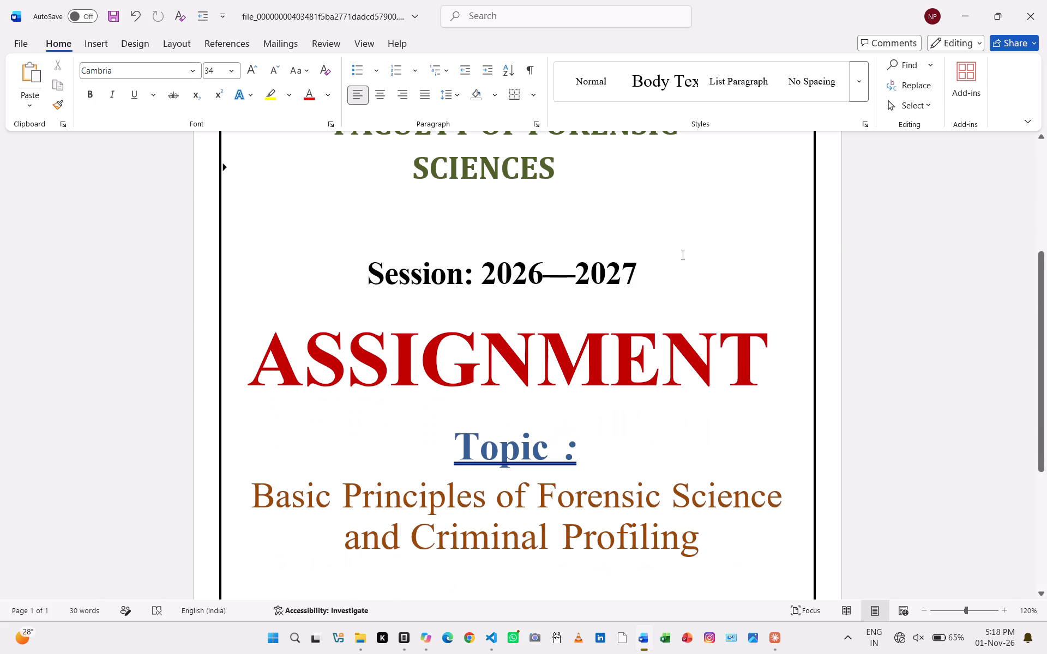
Enter the degree line B.Sc.(Hons.)FORENSIC SCIENCE in the empty paragraph between the SCIENCES heading and the Session line.
scroll(678, 253, "up", 3)
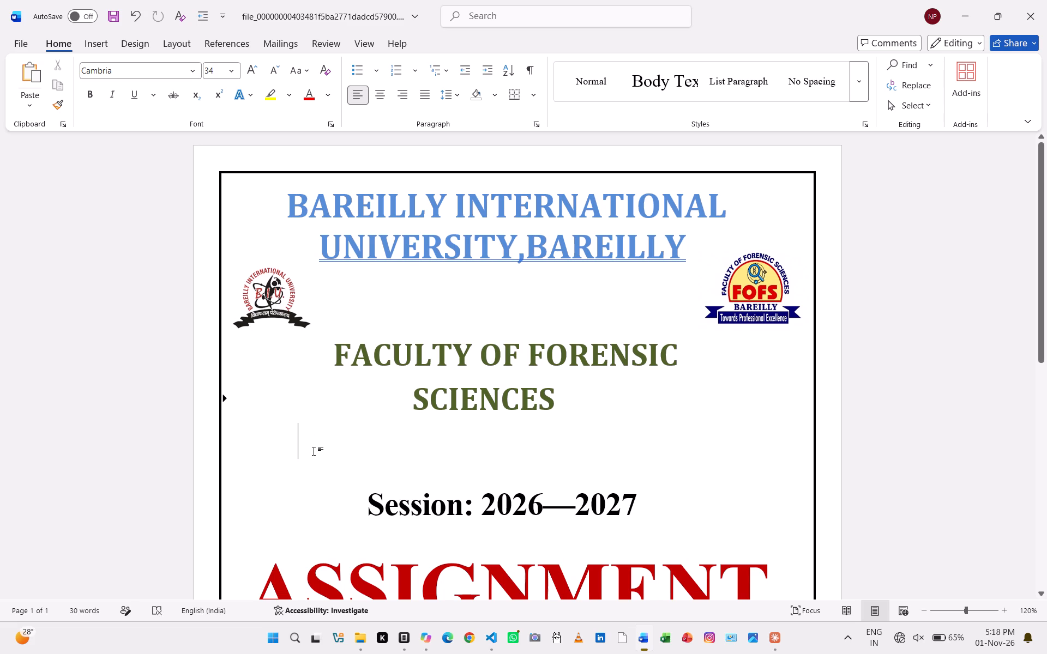
left_click(314, 451)
key("b")
key("BackSpace")
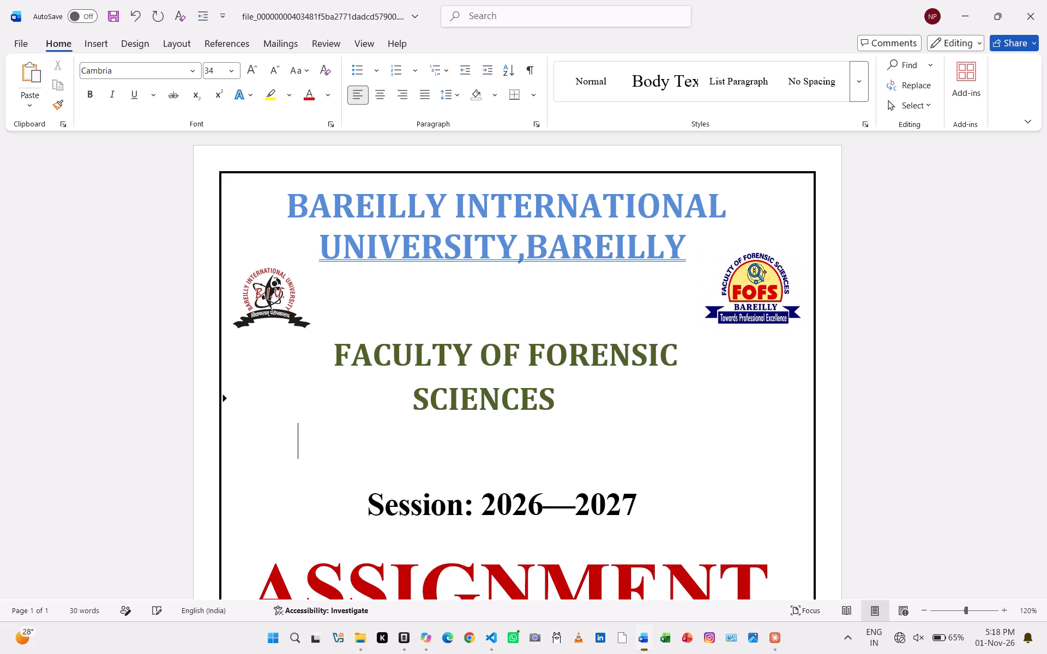
type("BS")
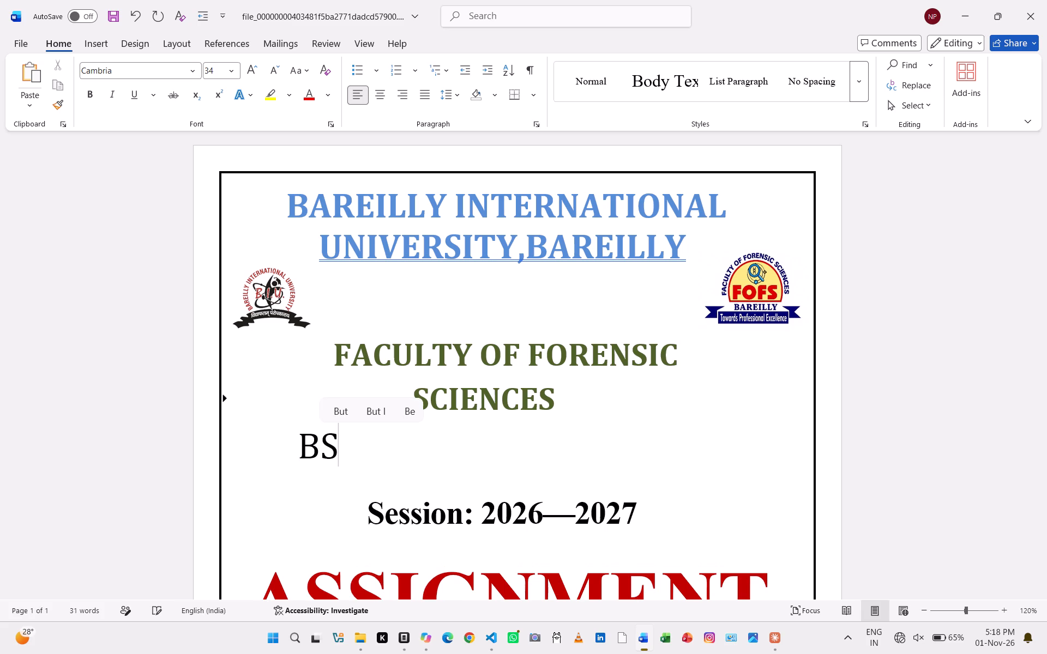
key("BackSpace")
key("period")
key("s")
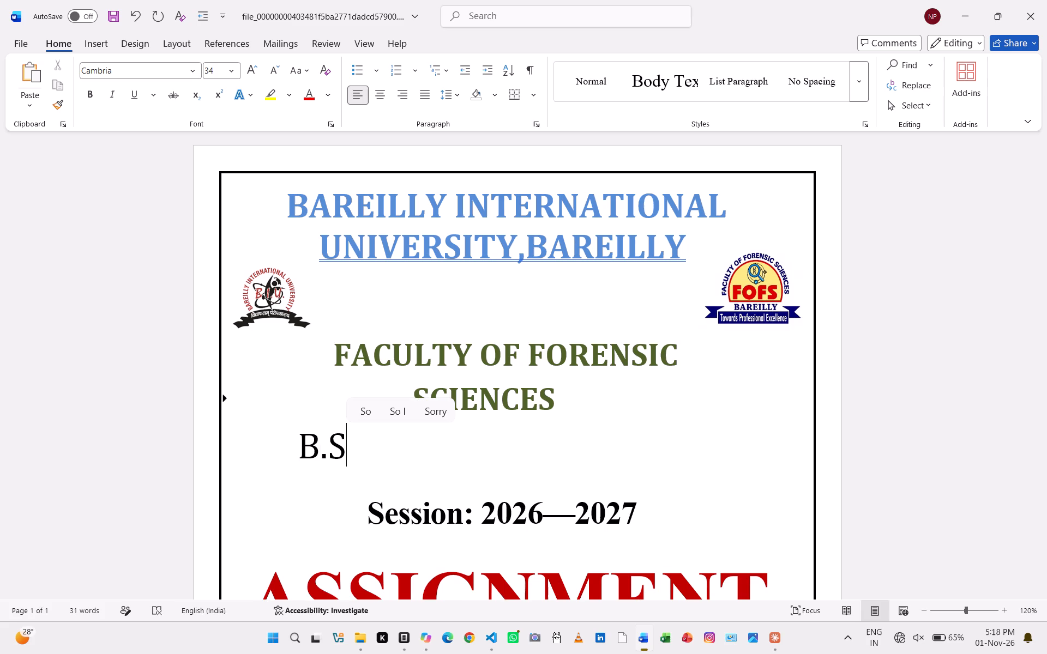
key("c")
key("period")
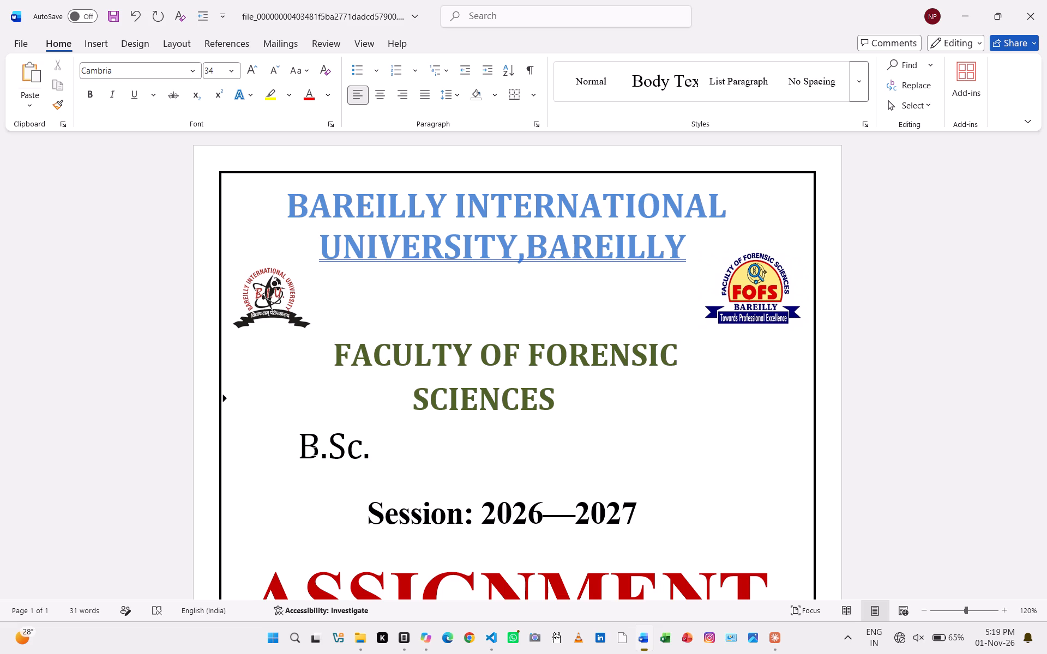
key("shift+parenleft")
key("h")
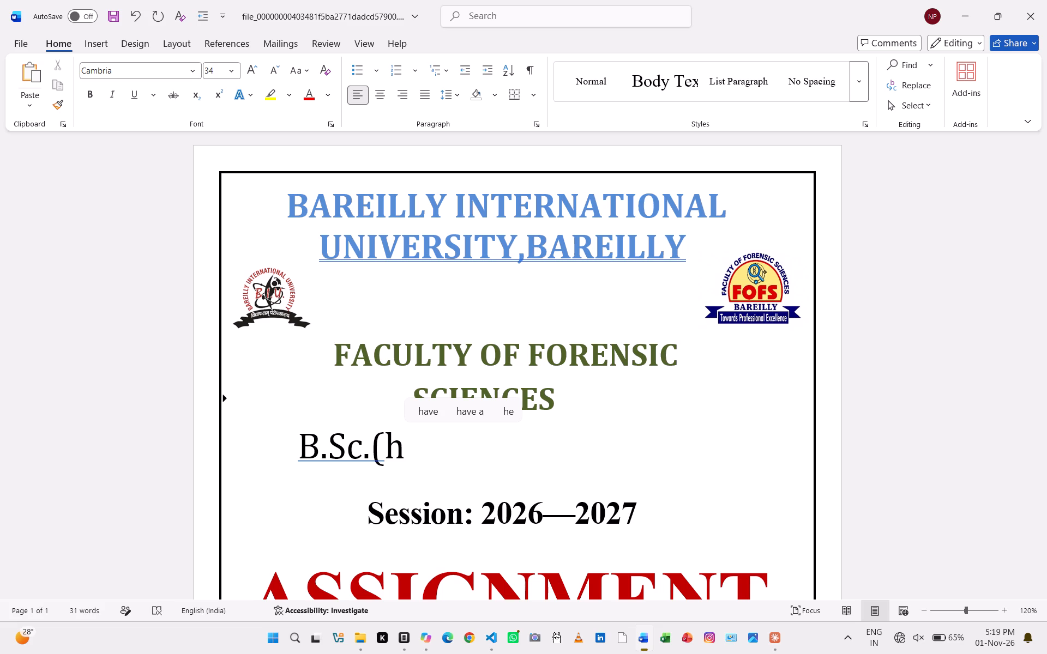
key("BackSpace")
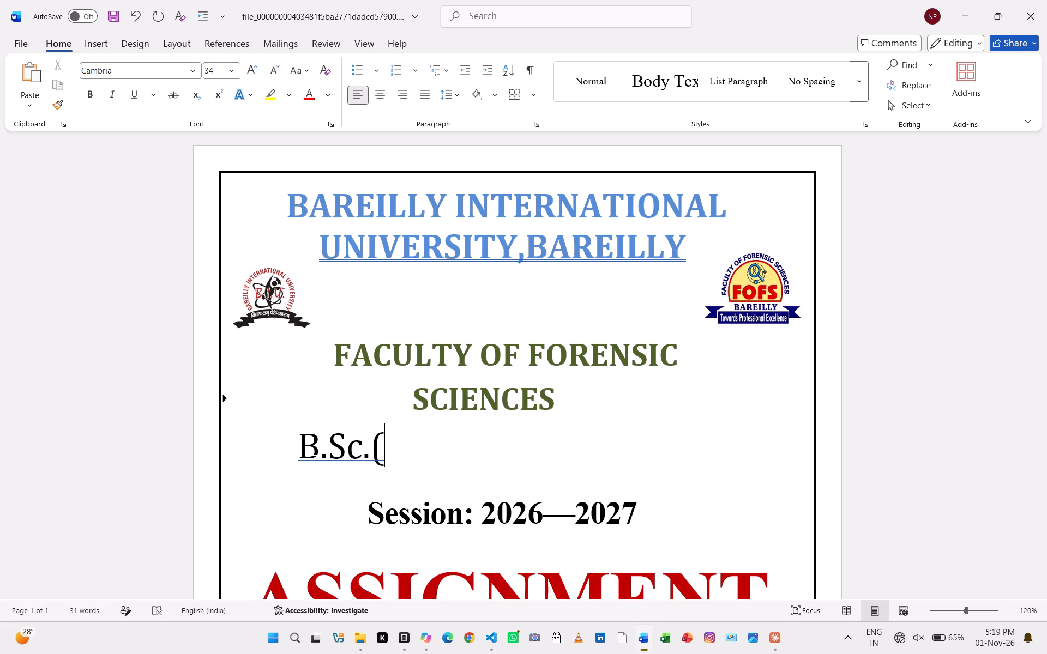
key("h")
type("ons.")
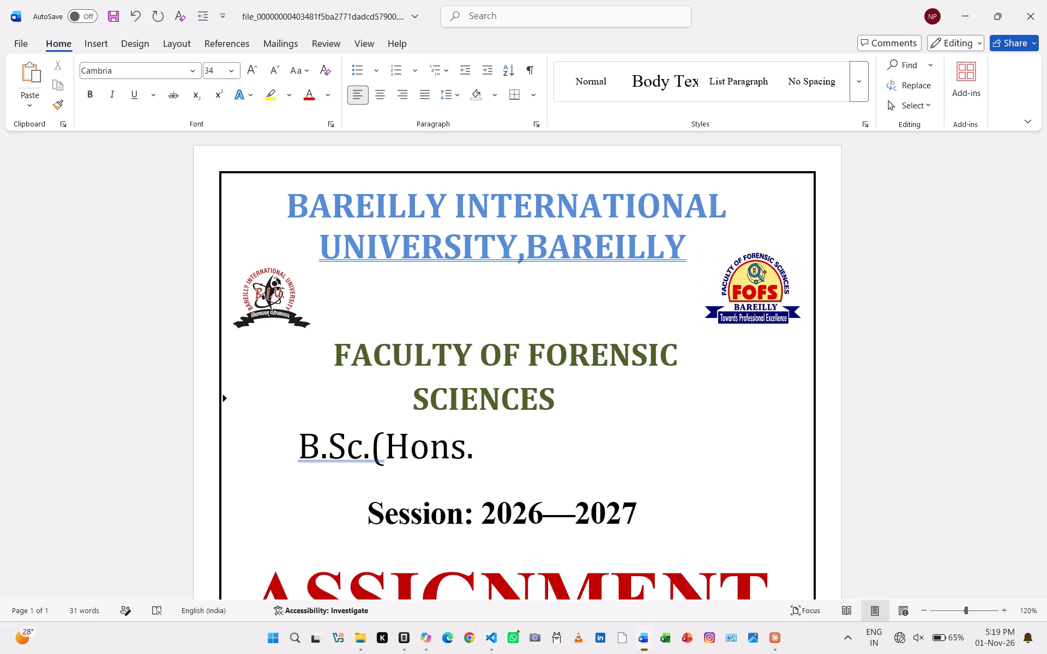
key("shift+parenright")
key("f")
type("ORENSIC")
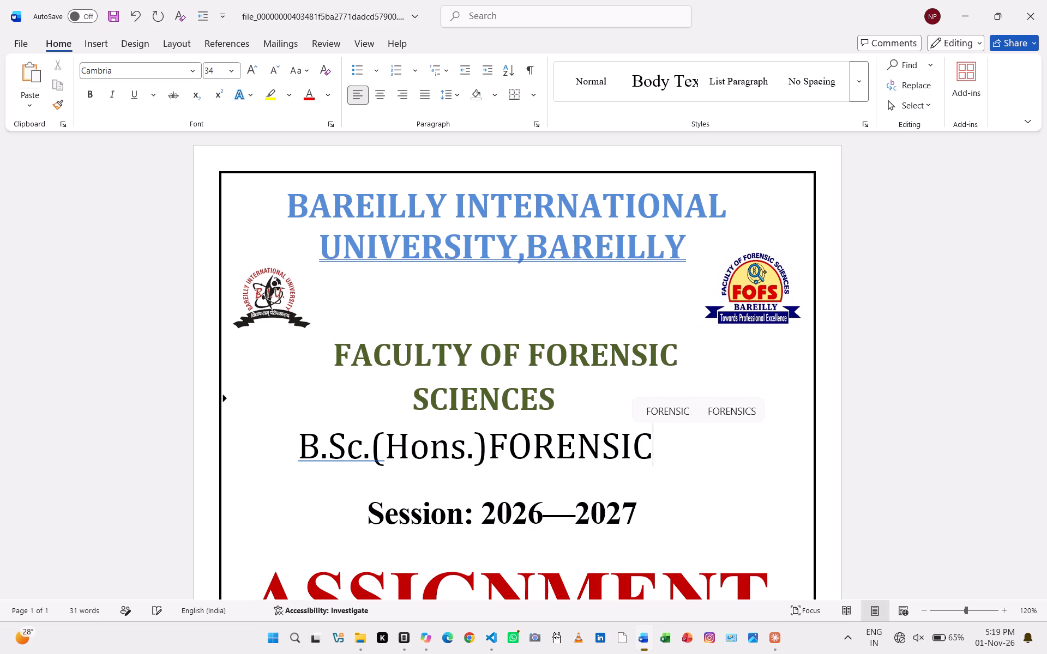
key("space")
type("SCIENCE")
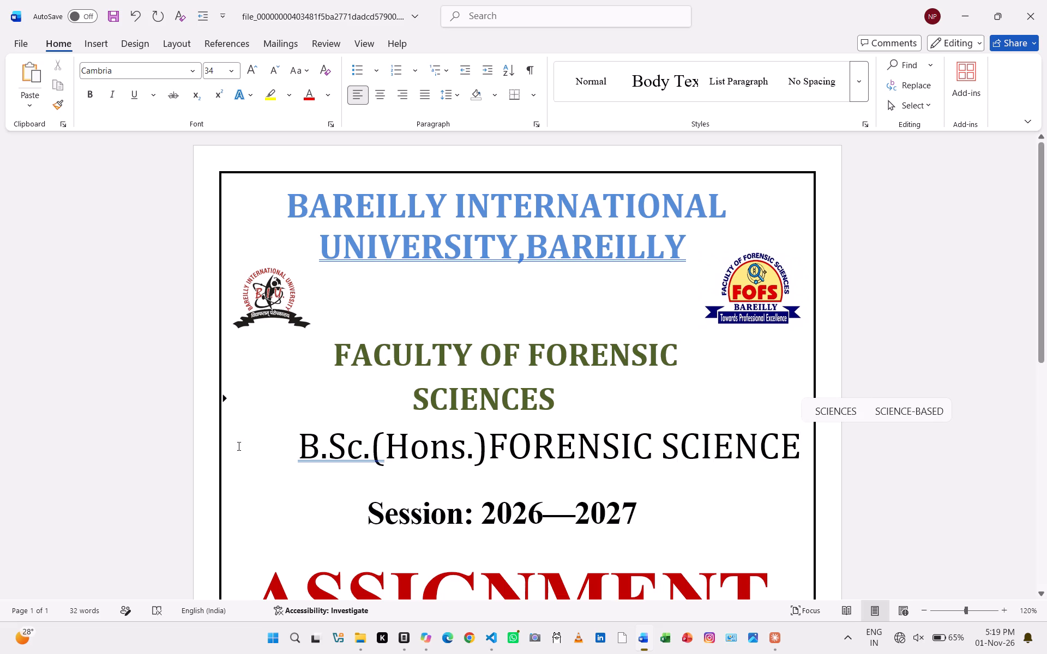
Set the font size of the B.Sc.(Hons.)FORENSIC SCIENCE line to 22.
left_click_drag(297, 447, 702, 444)
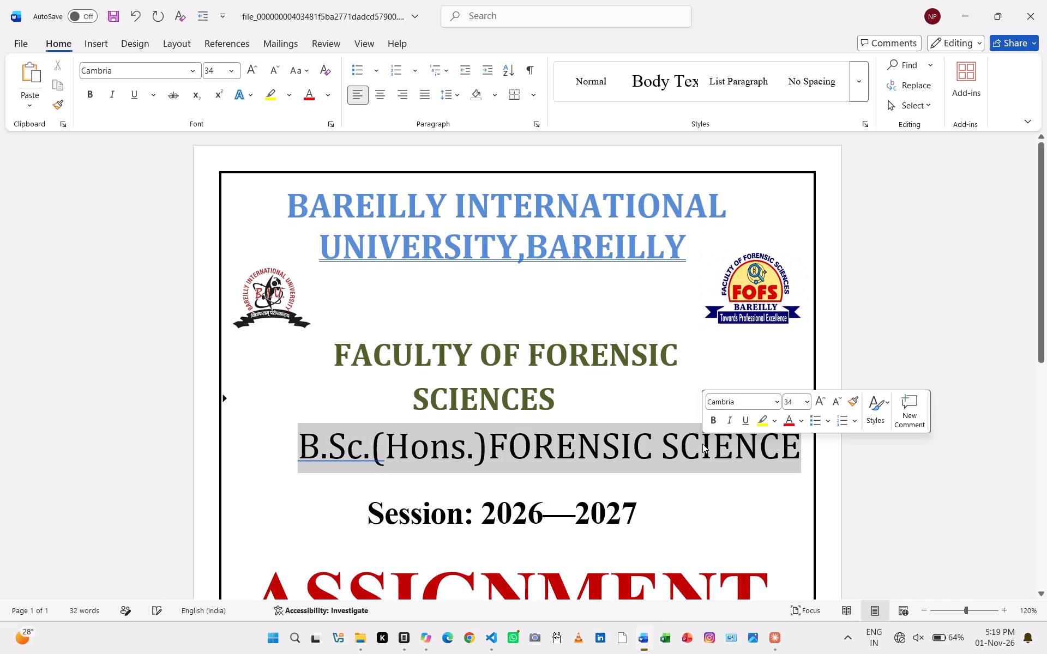
left_click(807, 399)
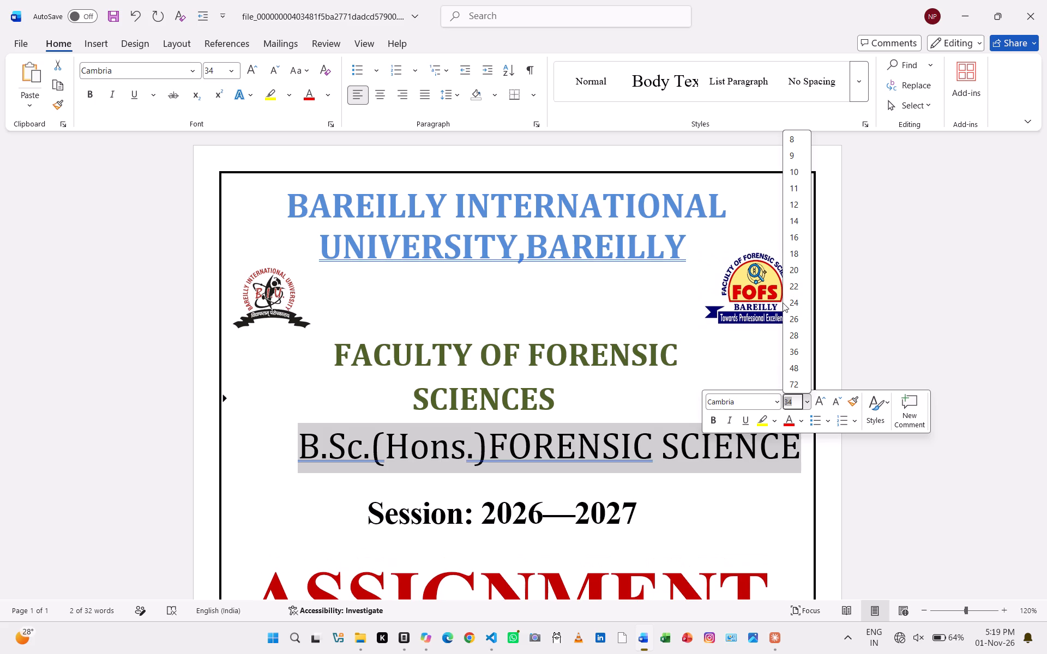
left_click(792, 288)
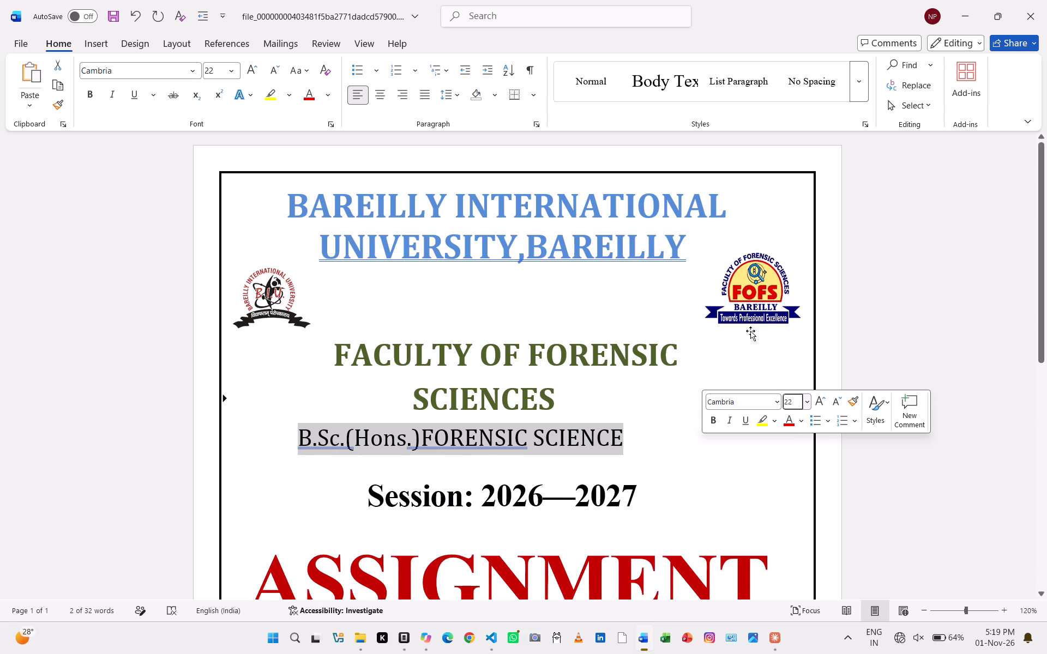
left_click(661, 446)
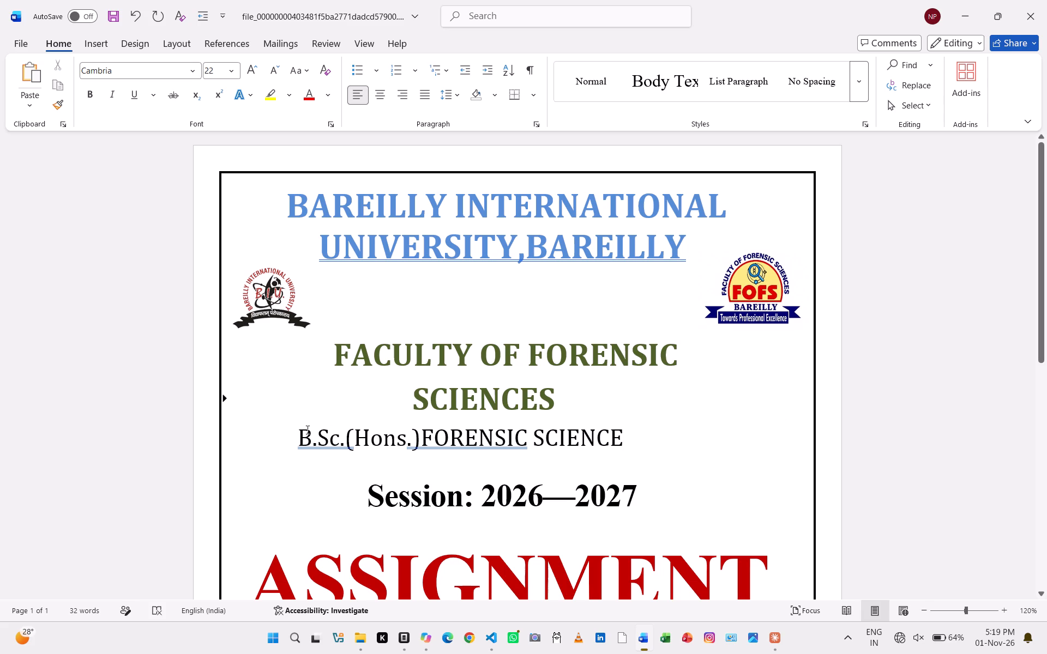
Indent the B.Sc.(Hons.)FORENSIC SCIENCE line with six leading spaces to bring it under the headings.
left_click_drag(295, 435, 590, 452)
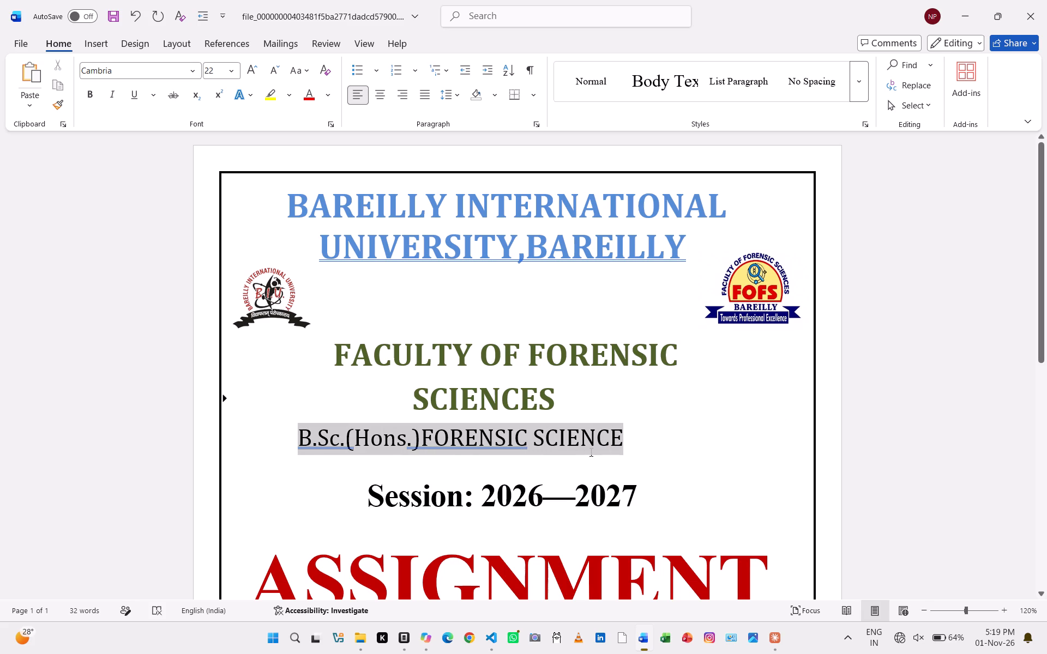
left_click_drag(590, 452, 593, 450)
left_click_drag(464, 438, 564, 450)
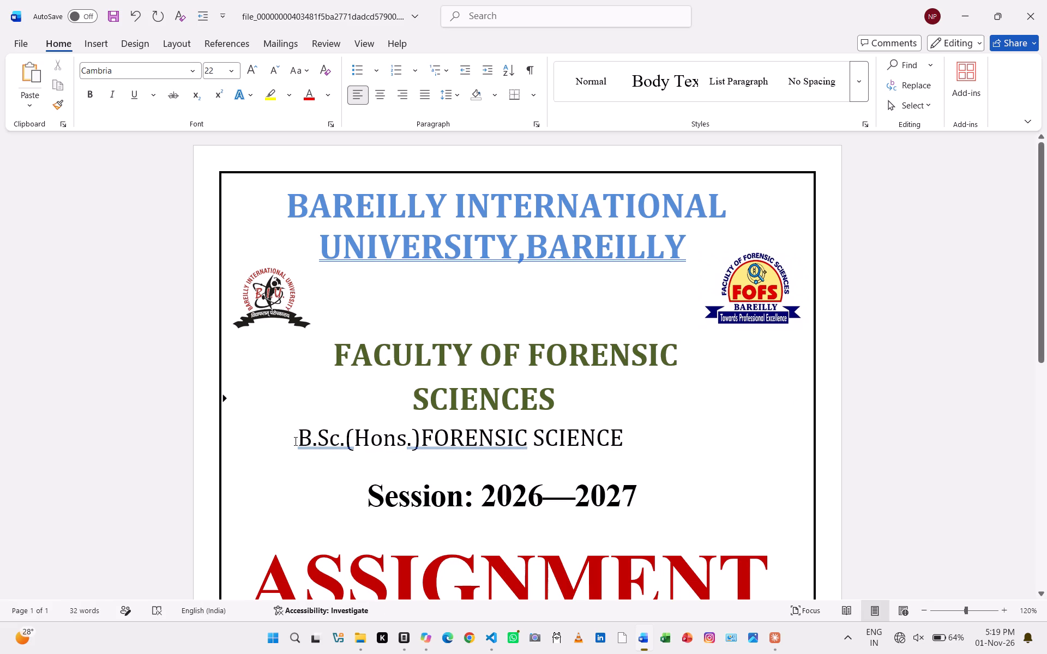
left_click(294, 441)
key("space")
key("space")
key("space")
key("space")
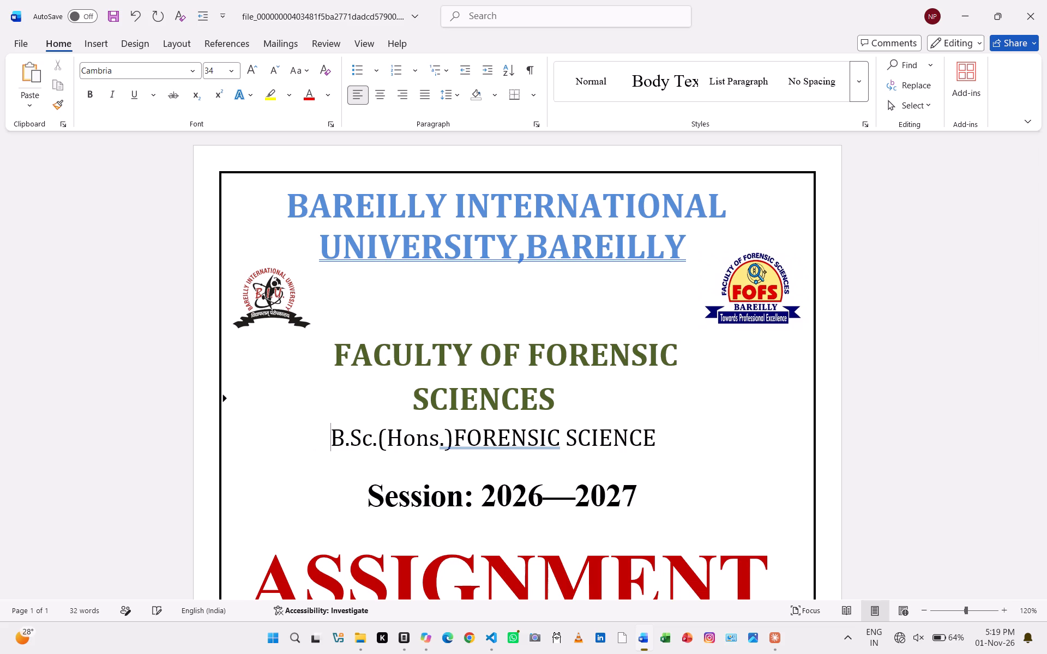
key("space")
key("space")
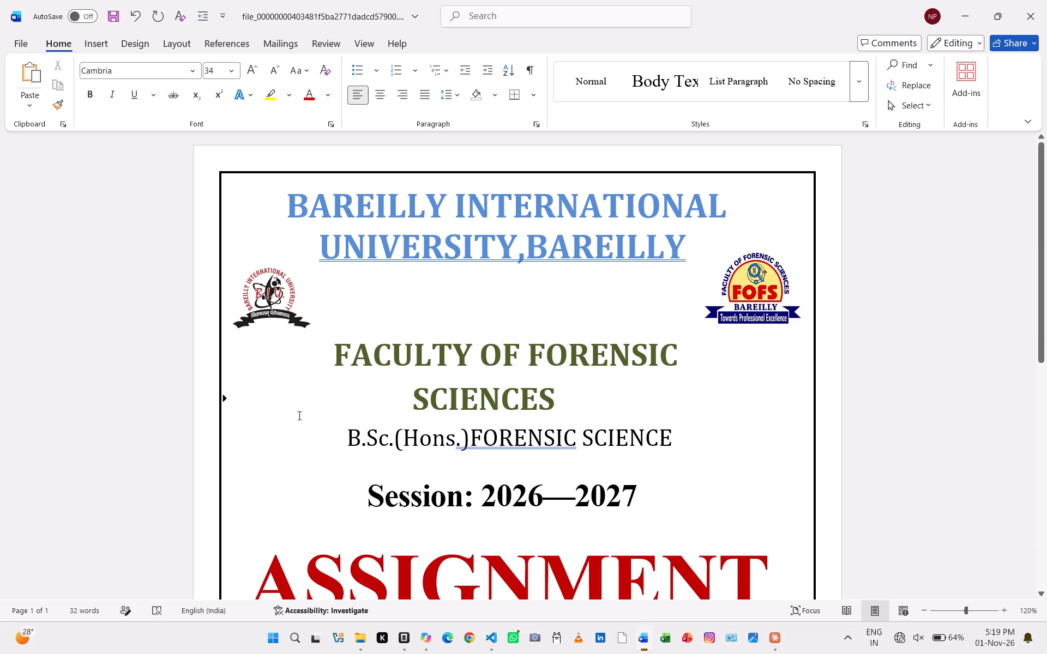
Move the FACULTY OF FORENSIC SCIENCES heading up into the space between the two logos using Move Here.
left_click(326, 353)
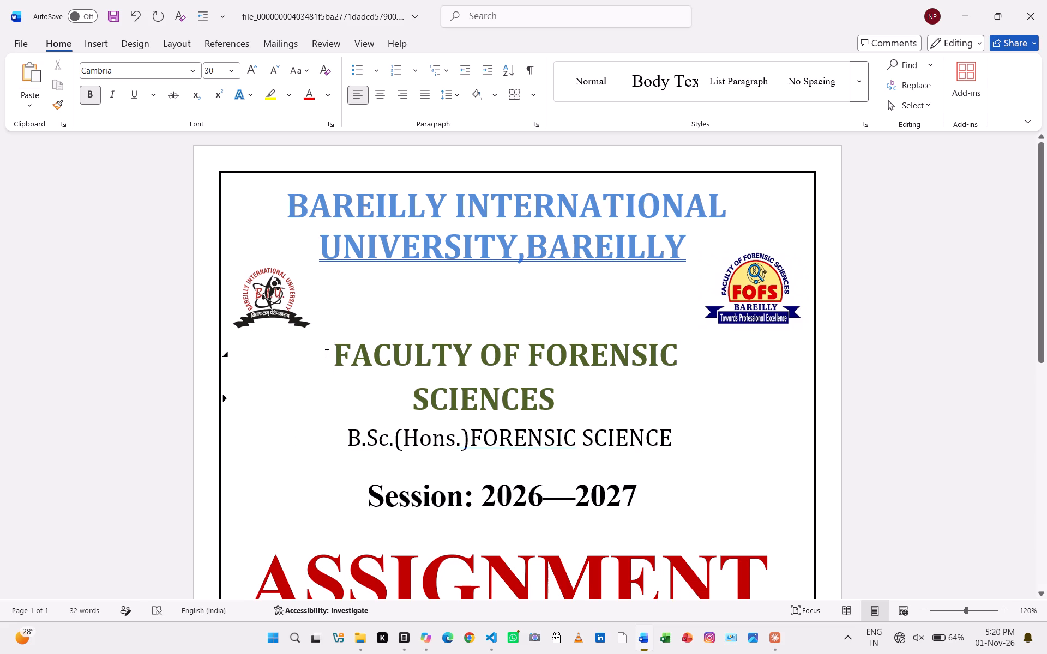
left_click(326, 353)
left_click_drag(326, 353, 509, 407)
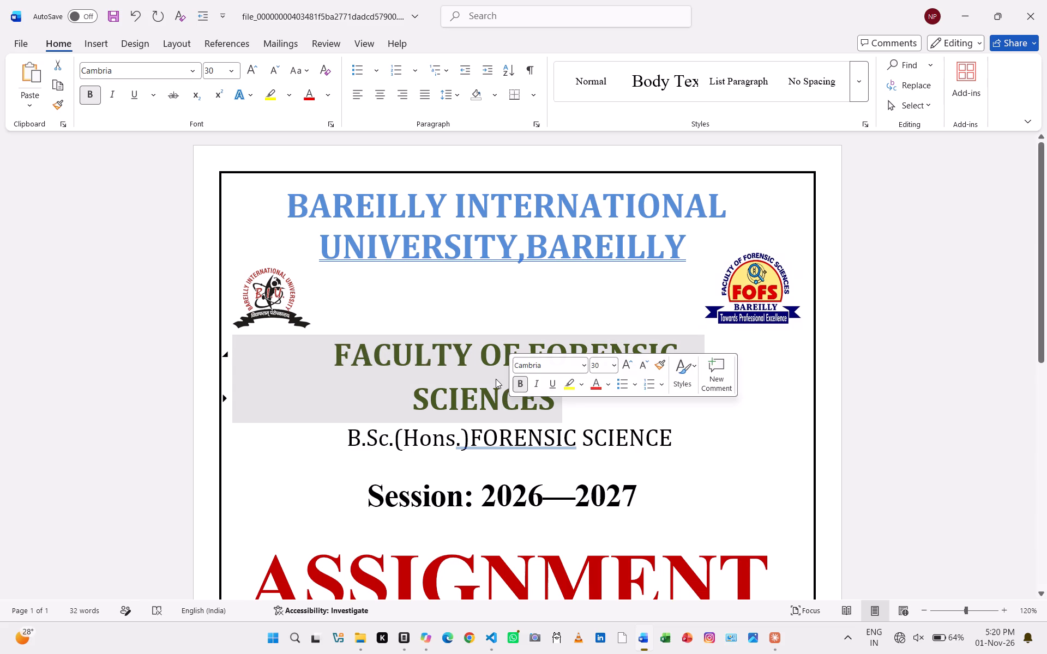
right_click_drag(495, 378, 497, 318)
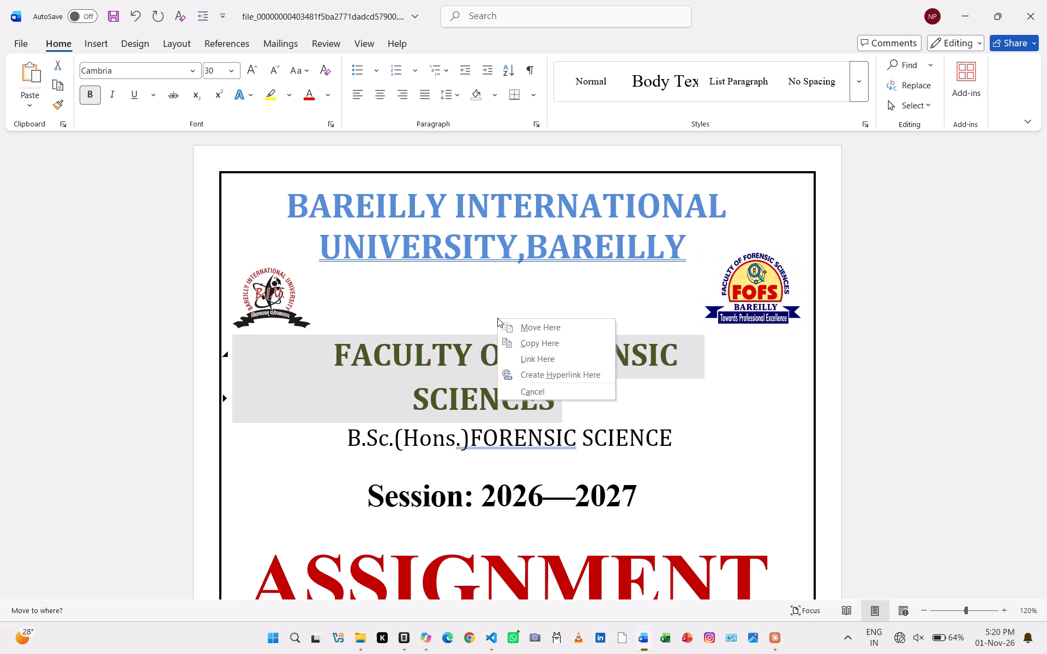
left_click(515, 333)
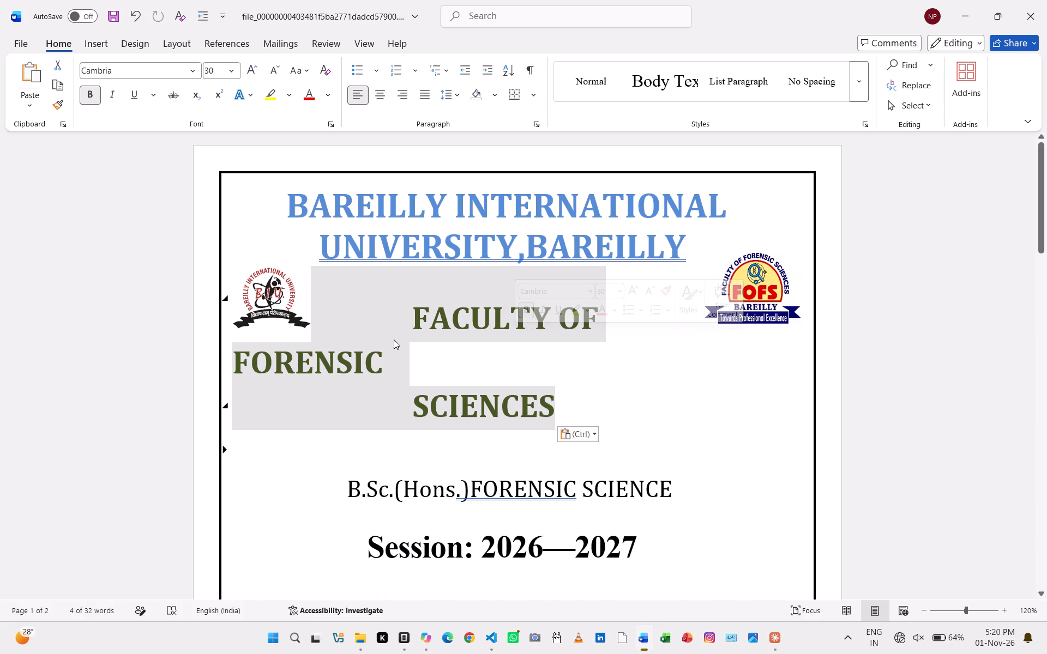
Reselect the FACULTY OF FORENSIC SCIENCES heading and adjust its placement between the logos with Move Here.
left_click(440, 360)
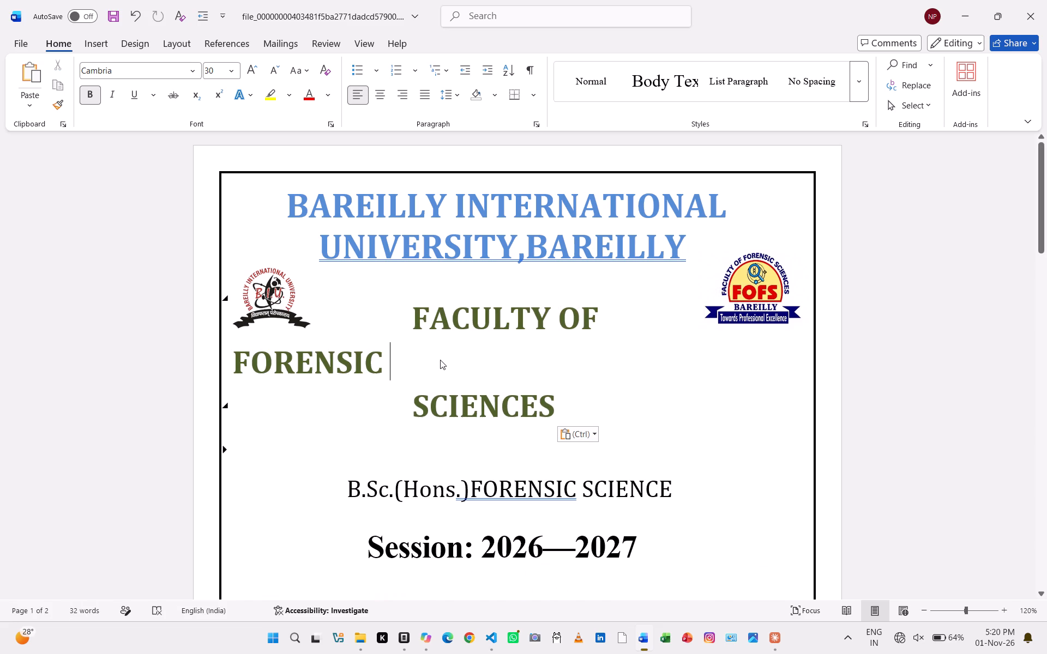
left_click_drag(419, 318, 439, 409)
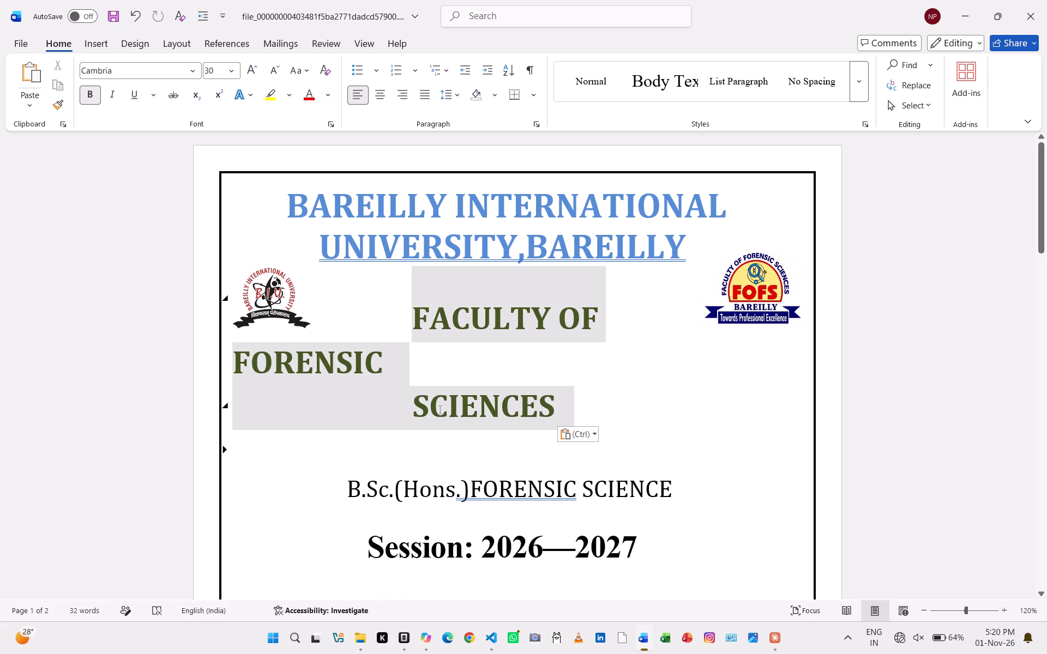
left_click_drag(439, 409, 444, 409)
right_click_drag(413, 362, 402, 401)
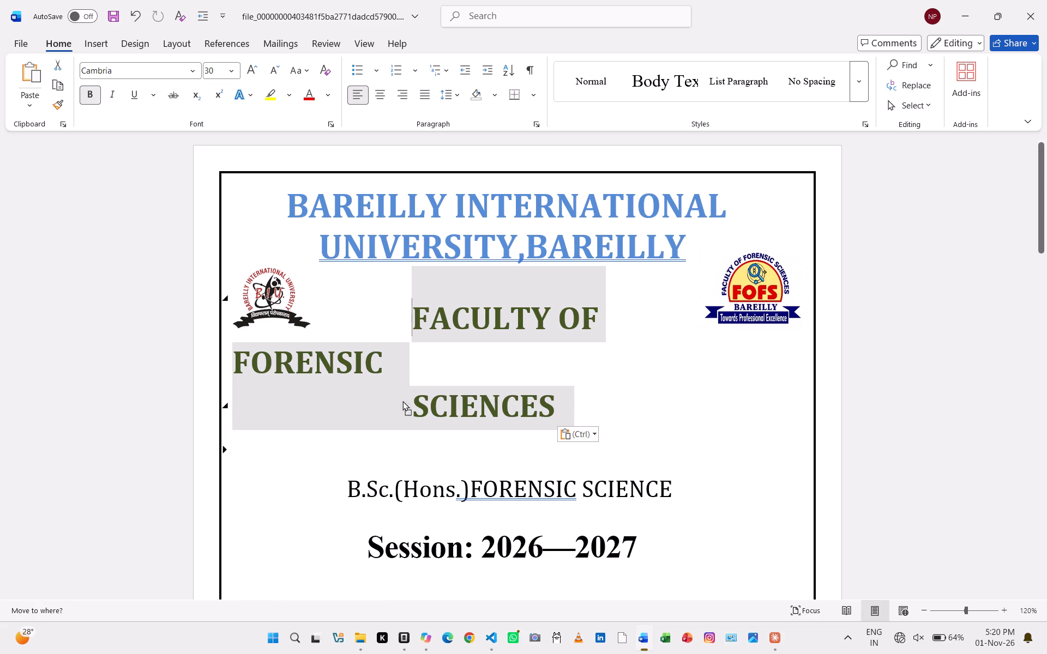
right_click_drag(402, 401, 402, 410)
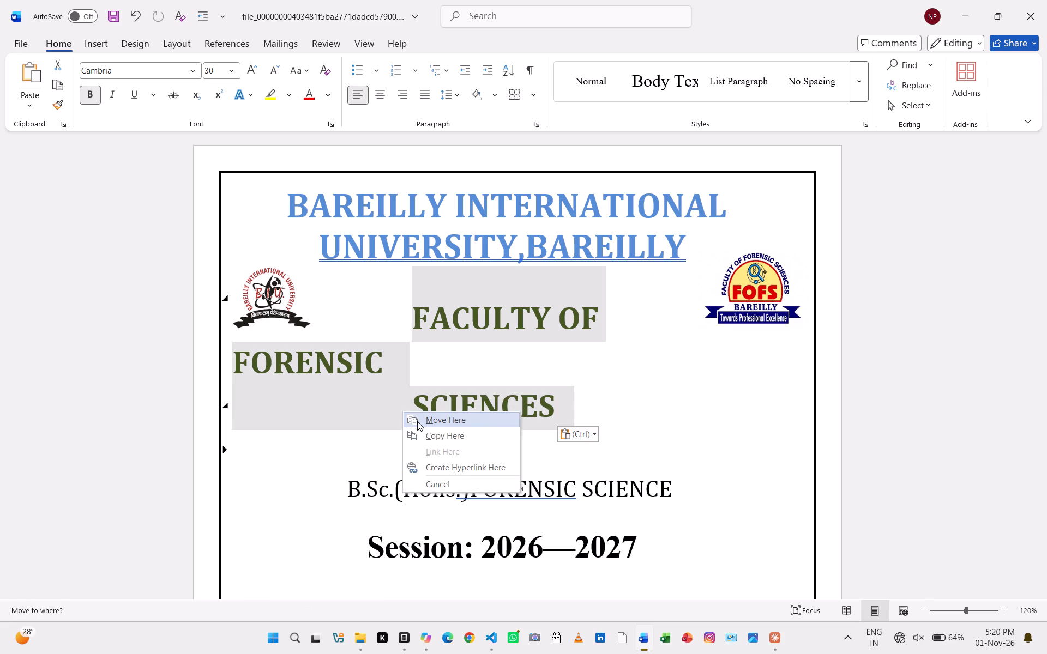
left_click(417, 421)
left_click(417, 421)
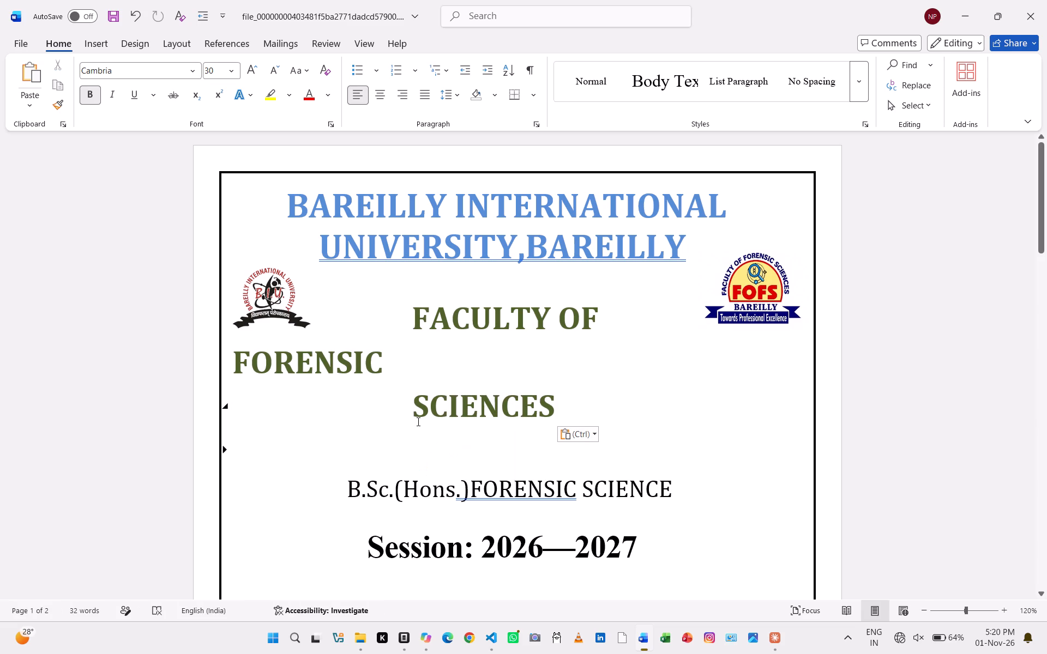
Remove the extra leading spaces before SCIENCES and FACULTY so that FACULTY OF FORENSIC fits on one line between the two logos.
key("BackSpace")
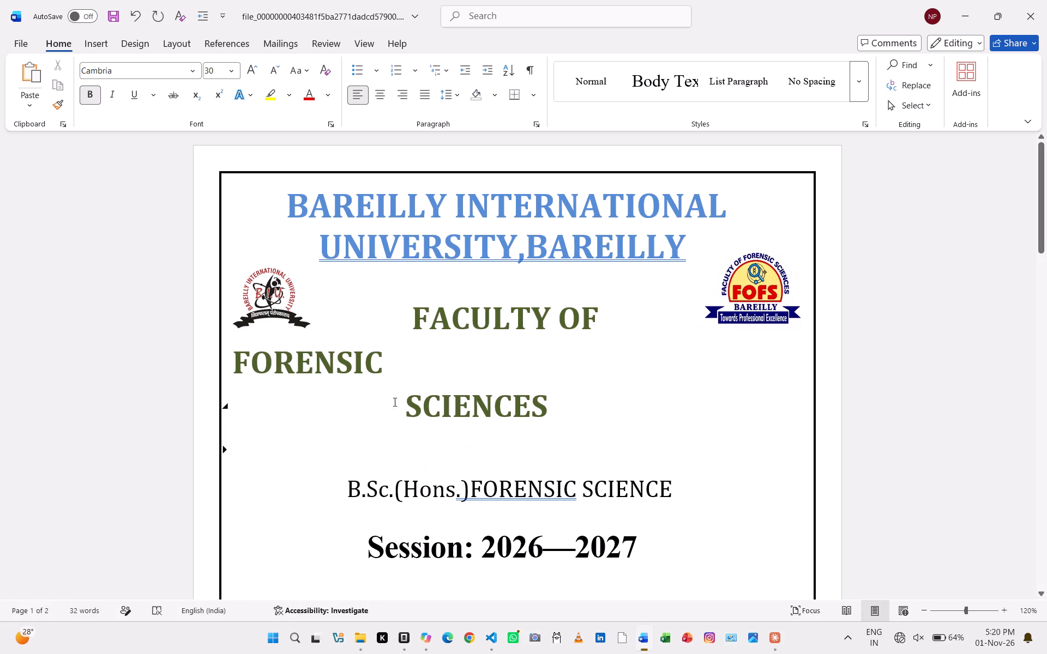
left_click(404, 326)
left_click(404, 326)
key("BackSpace")
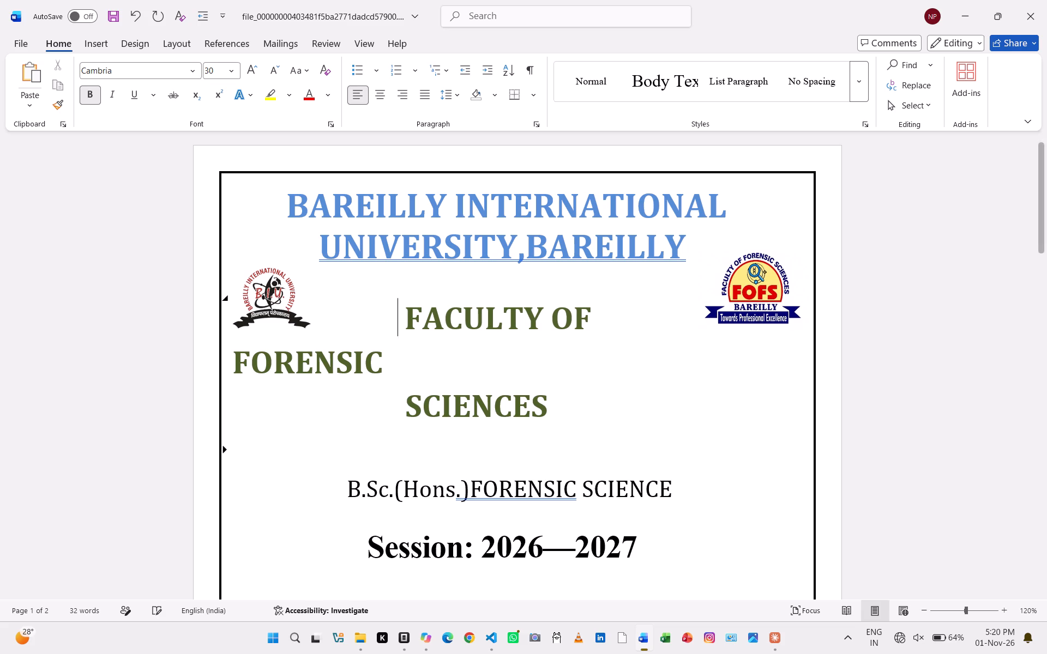
key("BackSpace")
key("BackSpace")
key("BackSpace")
key("BackSpace")
key("BackSpace")
key("BackSpace")
key("BackSpace")
key("BackSpace")
key("BackSpace")
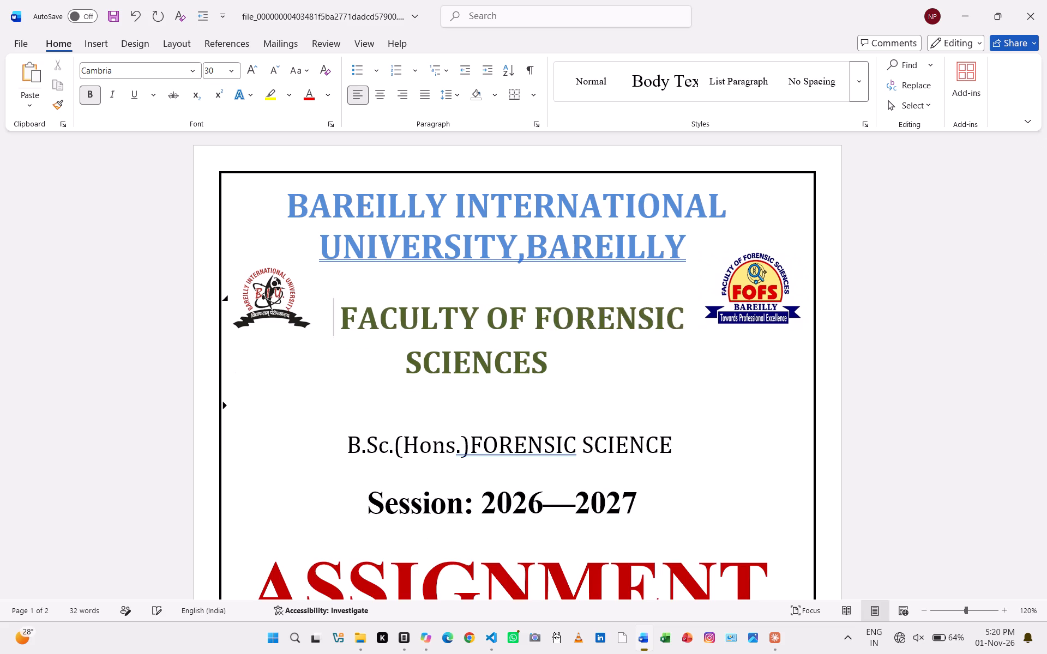
key("BackSpace")
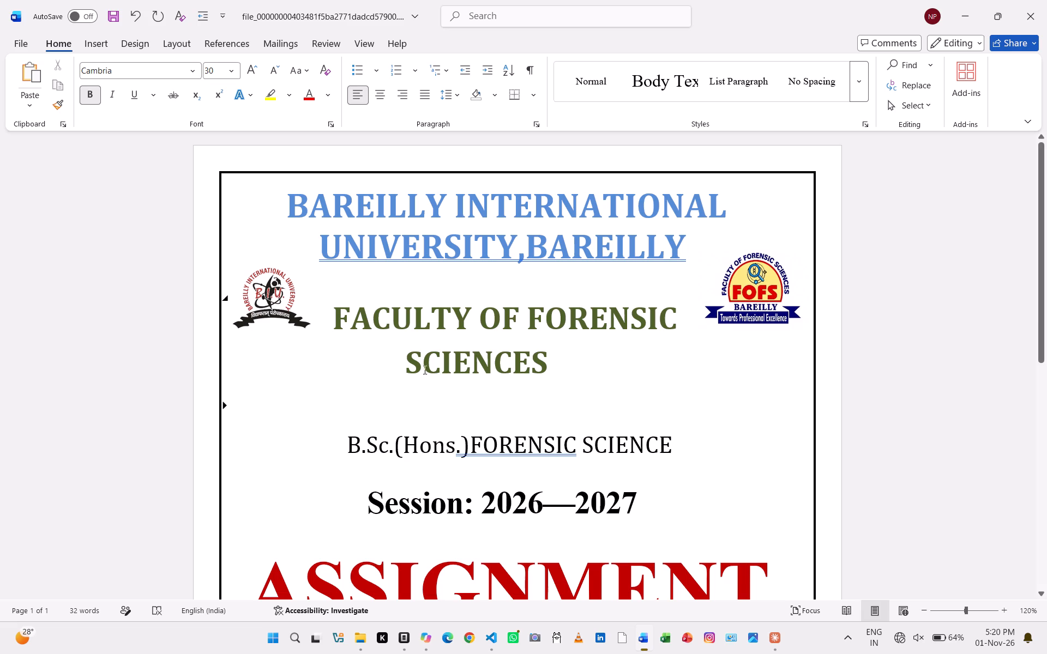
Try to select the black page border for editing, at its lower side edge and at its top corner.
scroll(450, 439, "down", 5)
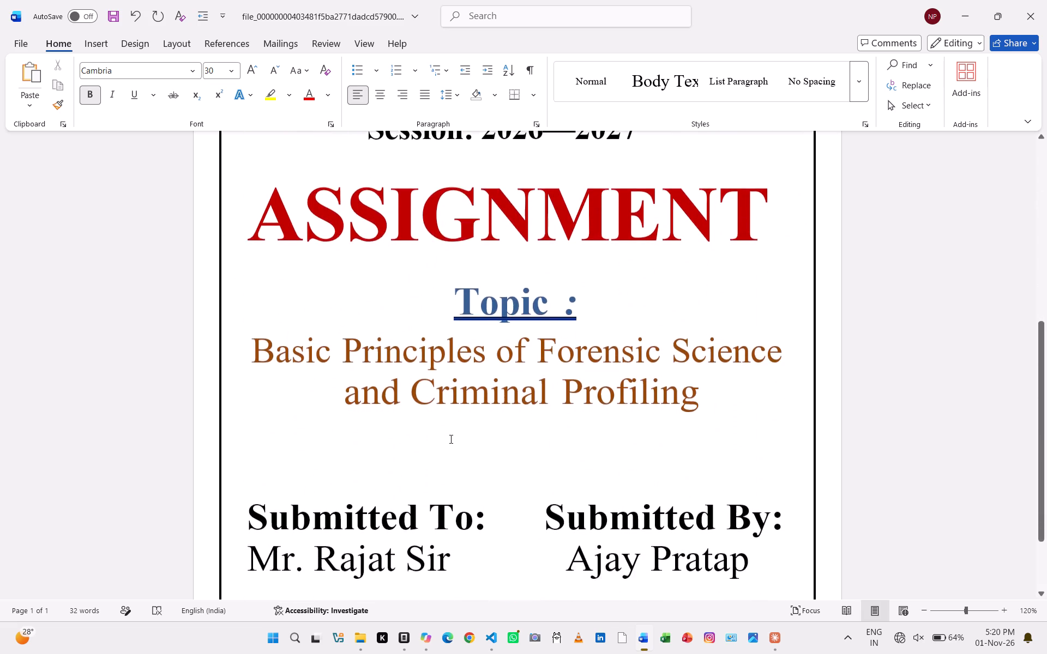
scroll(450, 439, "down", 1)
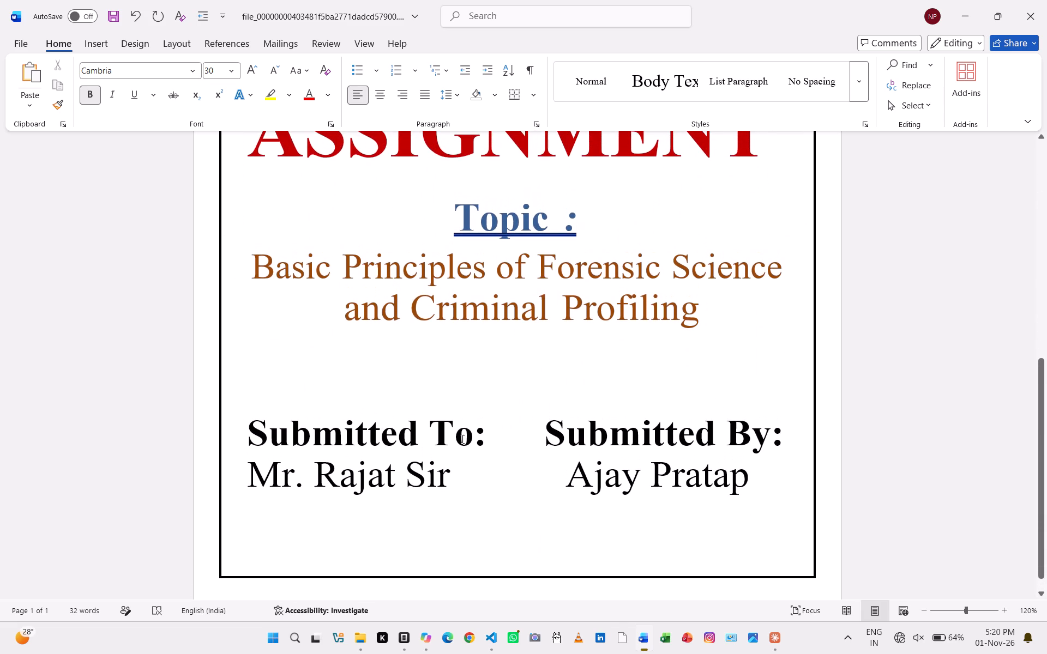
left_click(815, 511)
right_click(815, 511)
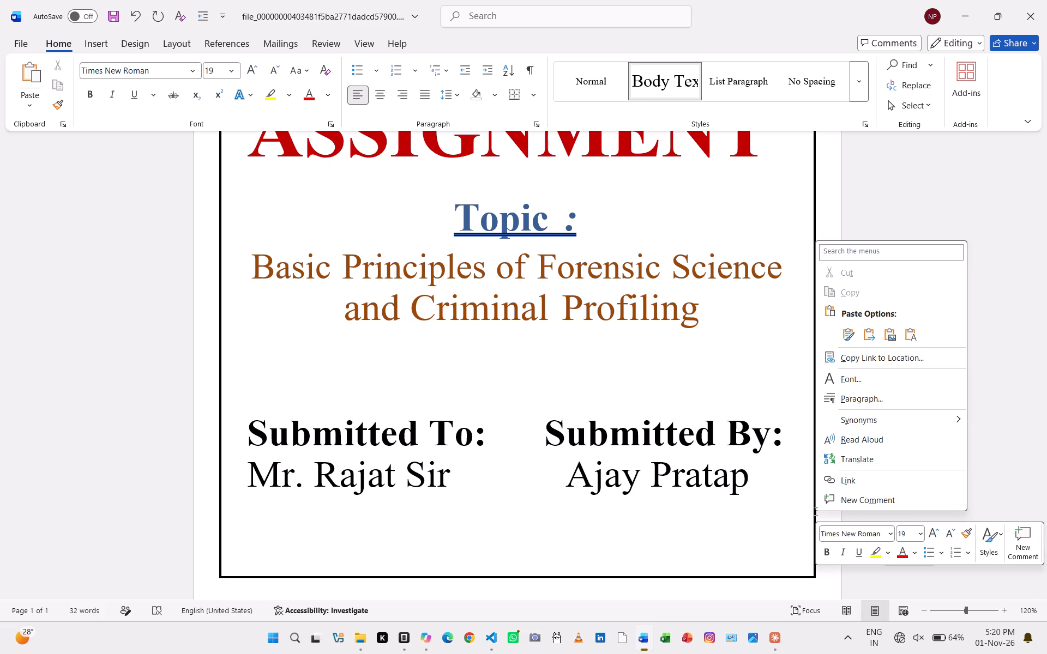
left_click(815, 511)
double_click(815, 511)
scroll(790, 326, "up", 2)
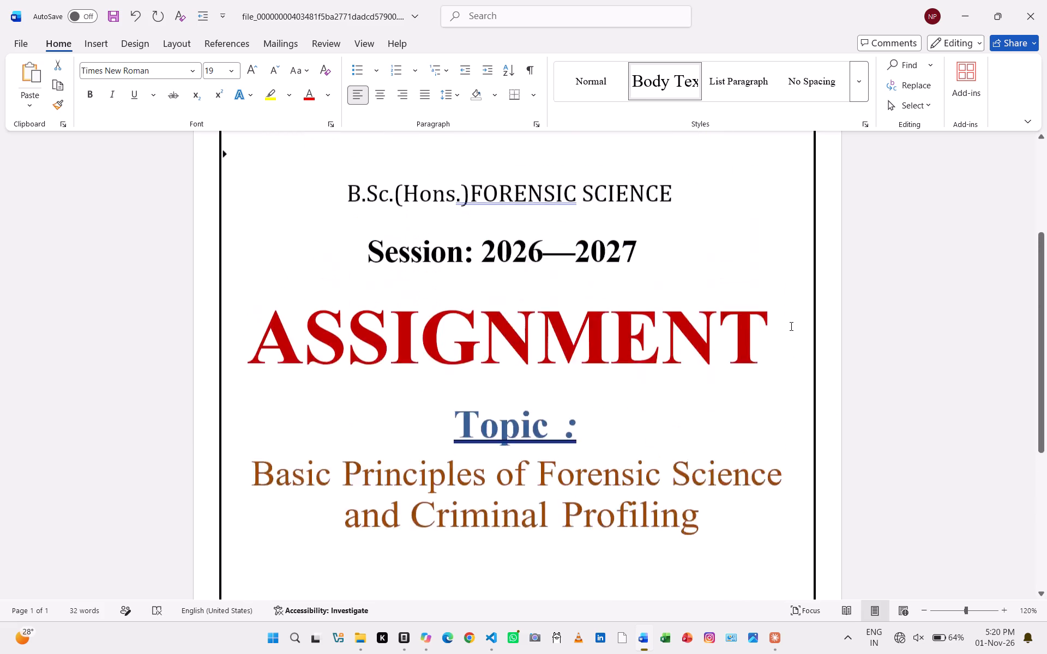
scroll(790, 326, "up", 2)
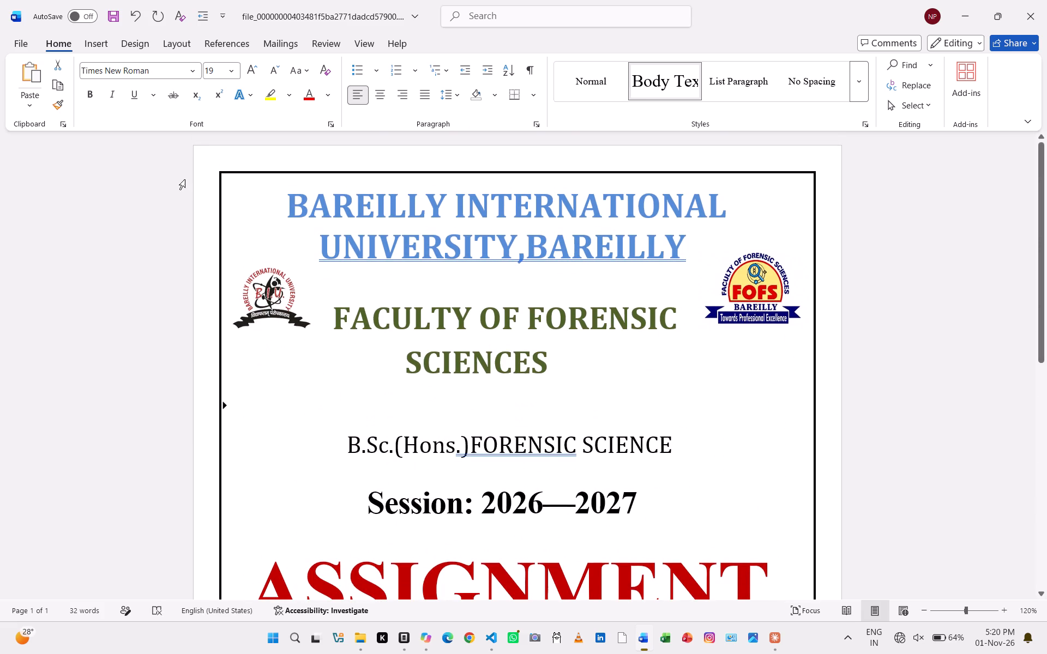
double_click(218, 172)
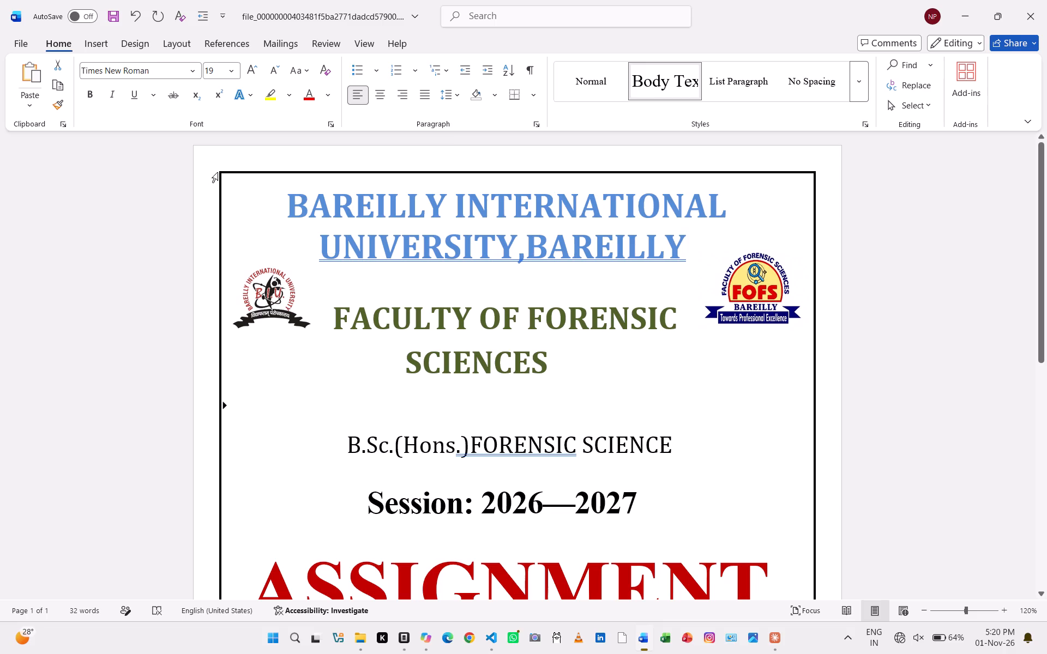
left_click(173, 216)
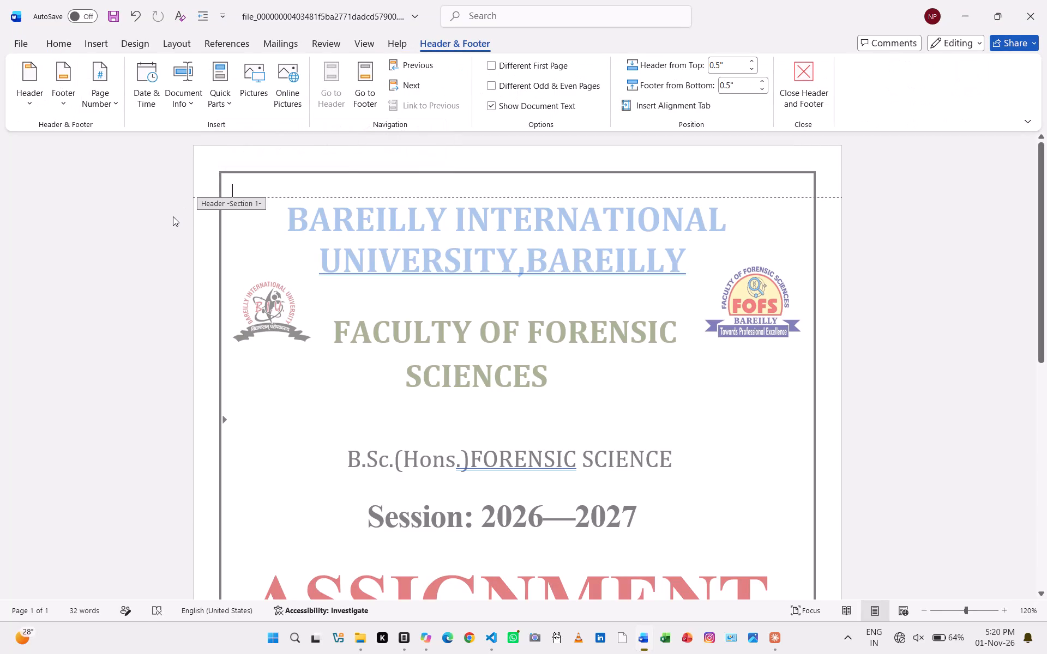
Exit header editing and return to the body text of the cover page.
double_click(231, 202)
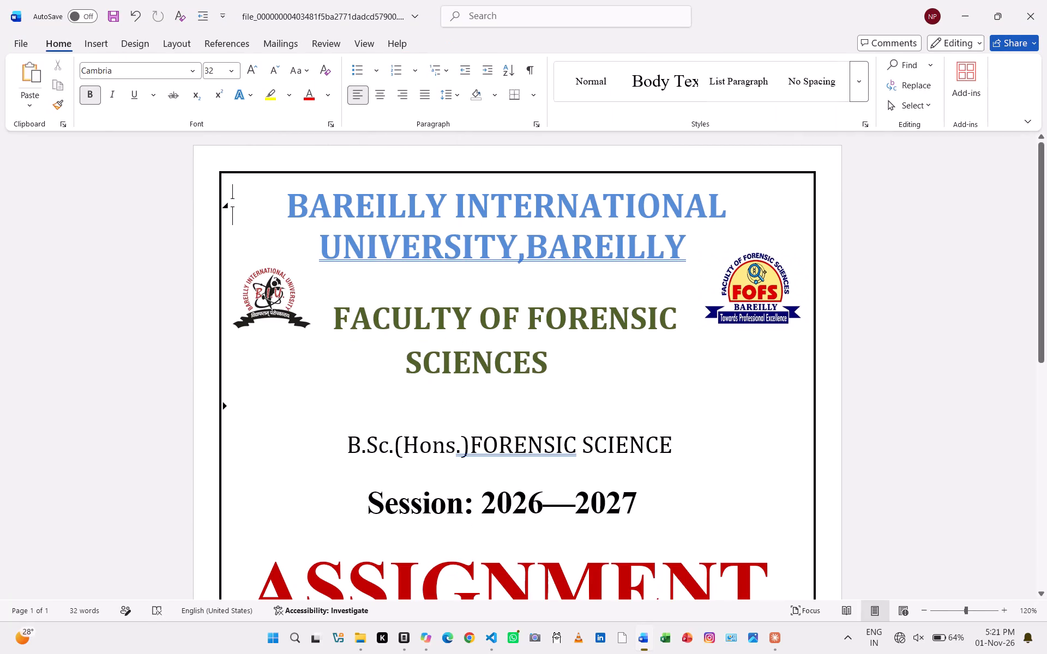
left_click(219, 172)
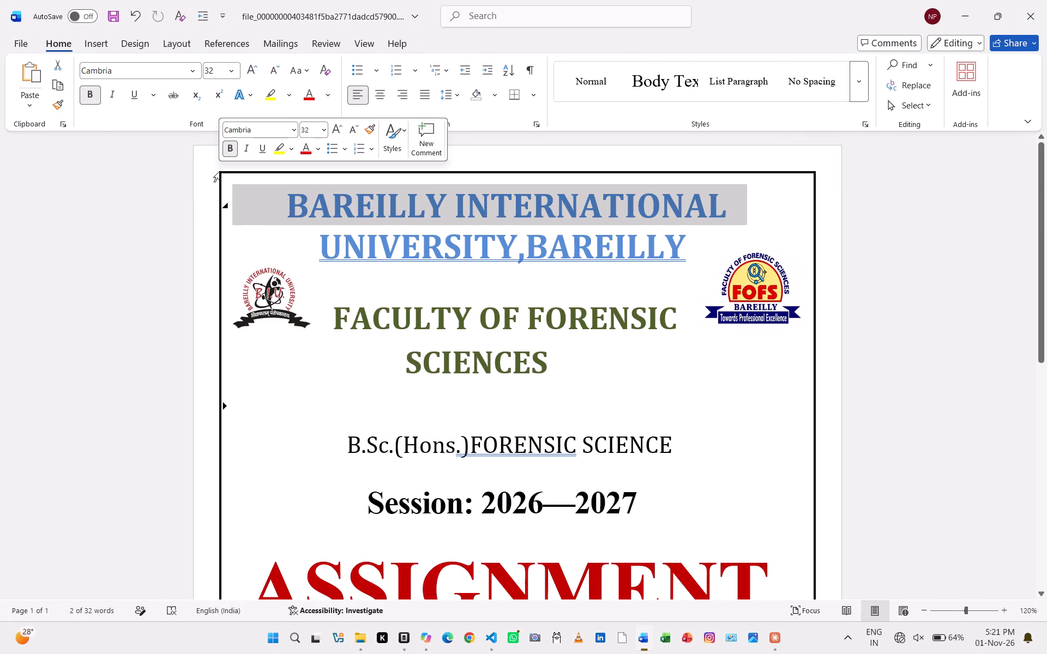
left_click(243, 226)
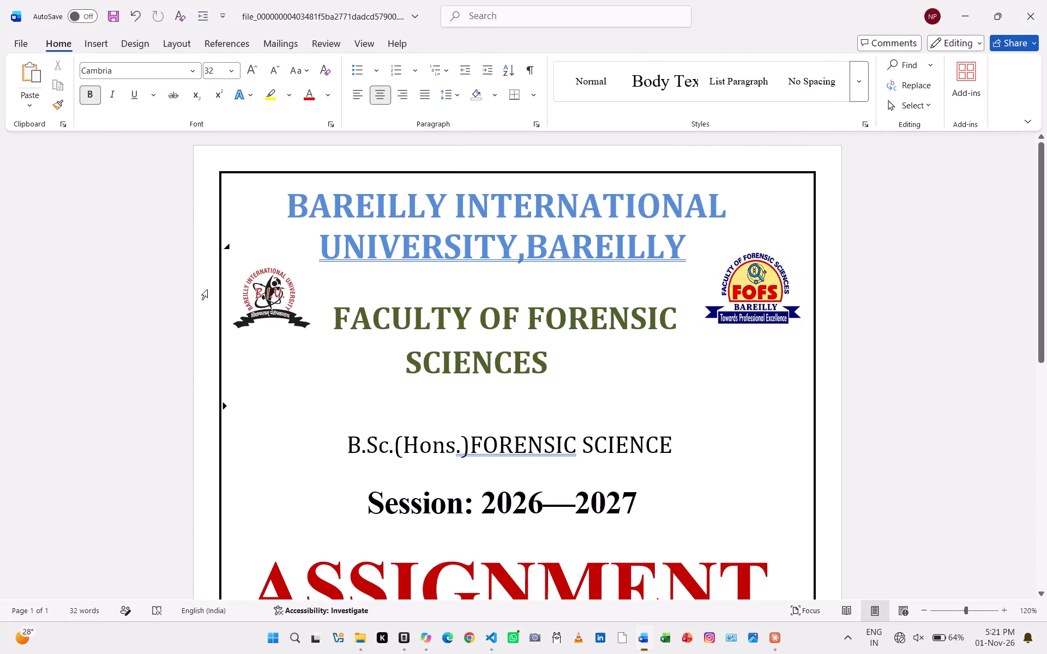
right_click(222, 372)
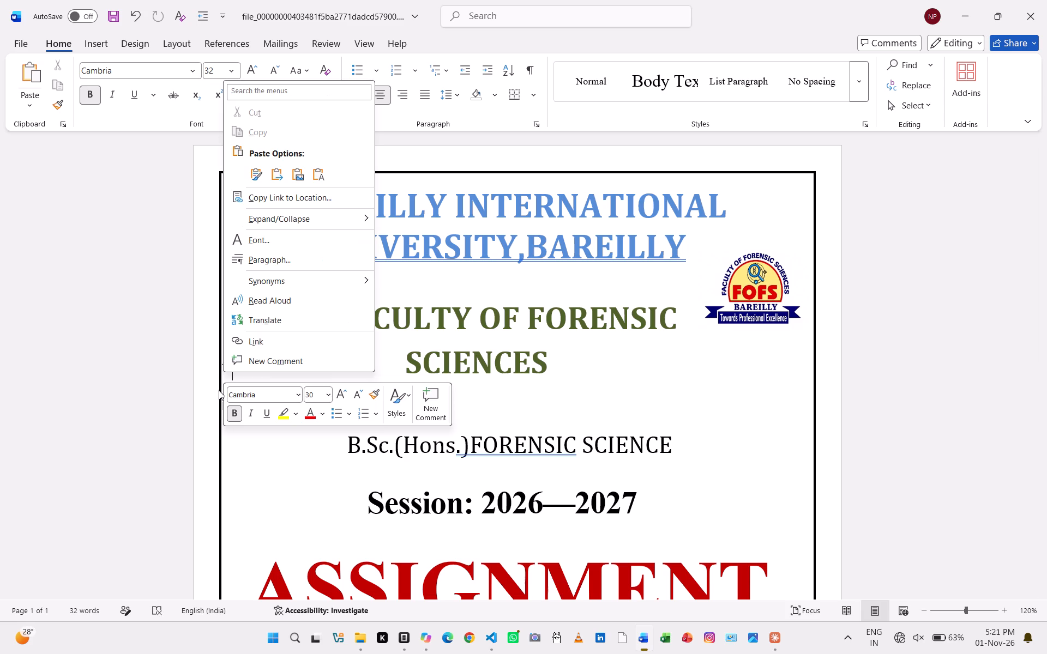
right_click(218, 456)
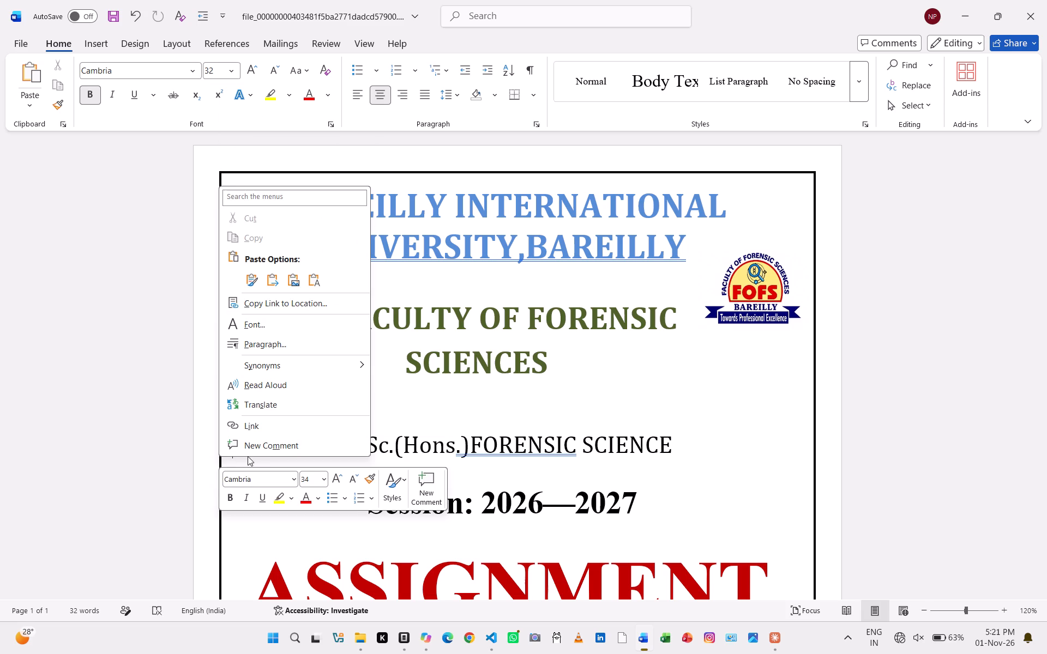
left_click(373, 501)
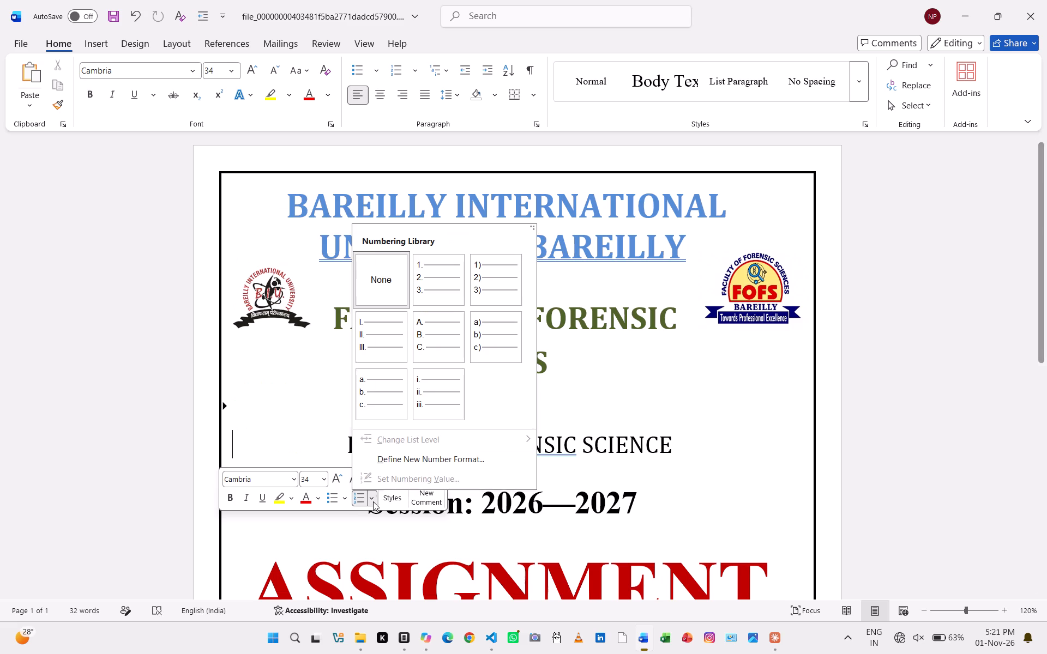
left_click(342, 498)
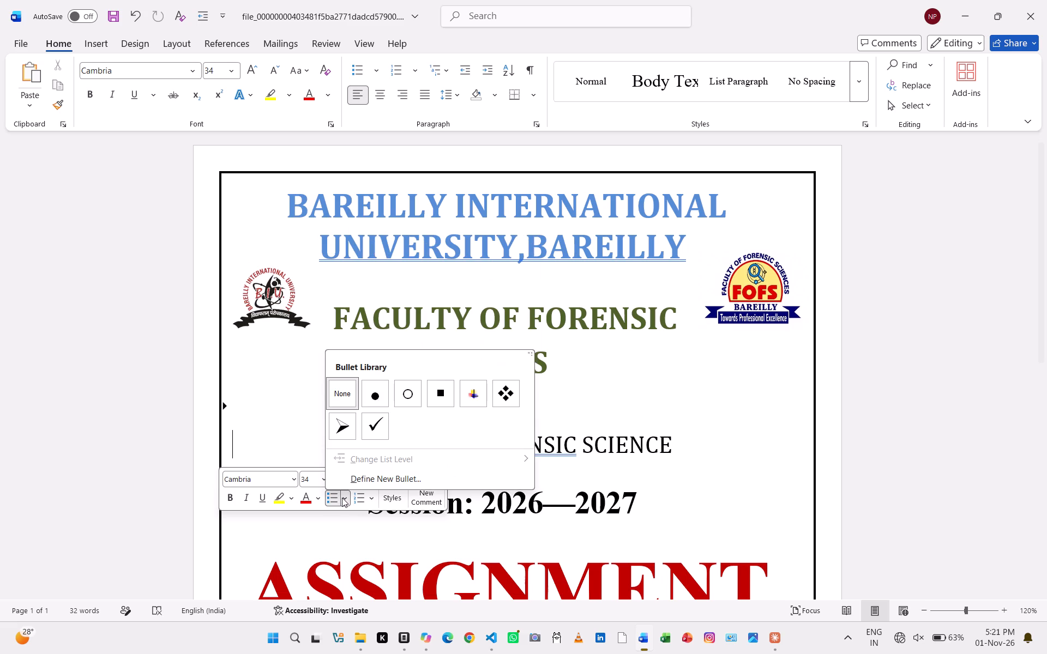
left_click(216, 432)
Add a box border in a 3 pt thick-and-thin line style around the B.Sc.(Hons.)FORENSIC SCIENCE paragraph using Borders and Shading.
left_click(534, 93)
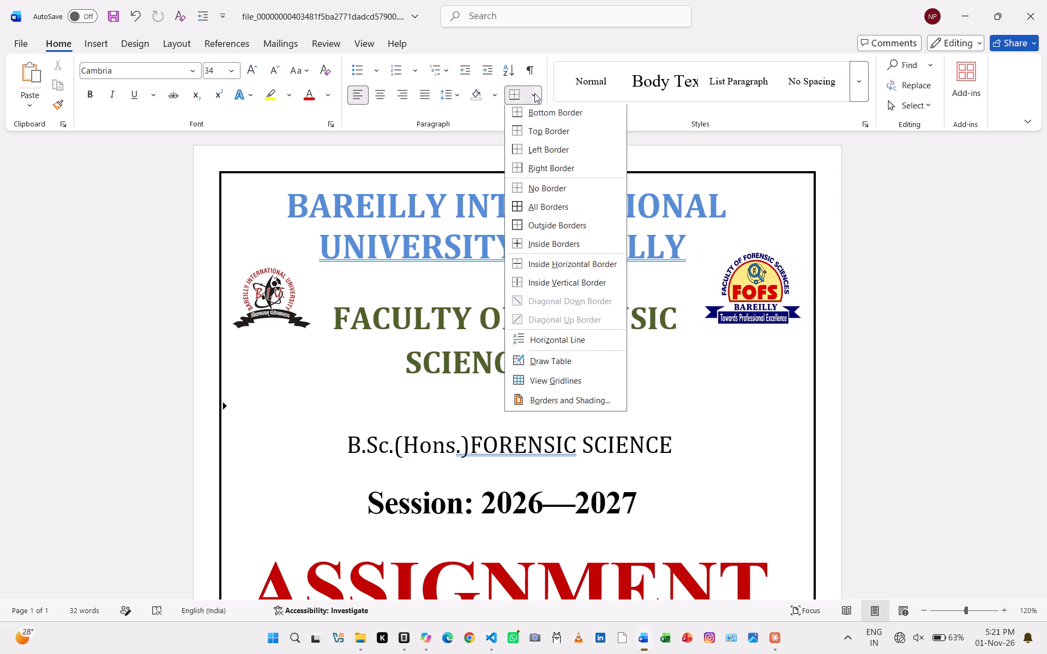
left_click(556, 396)
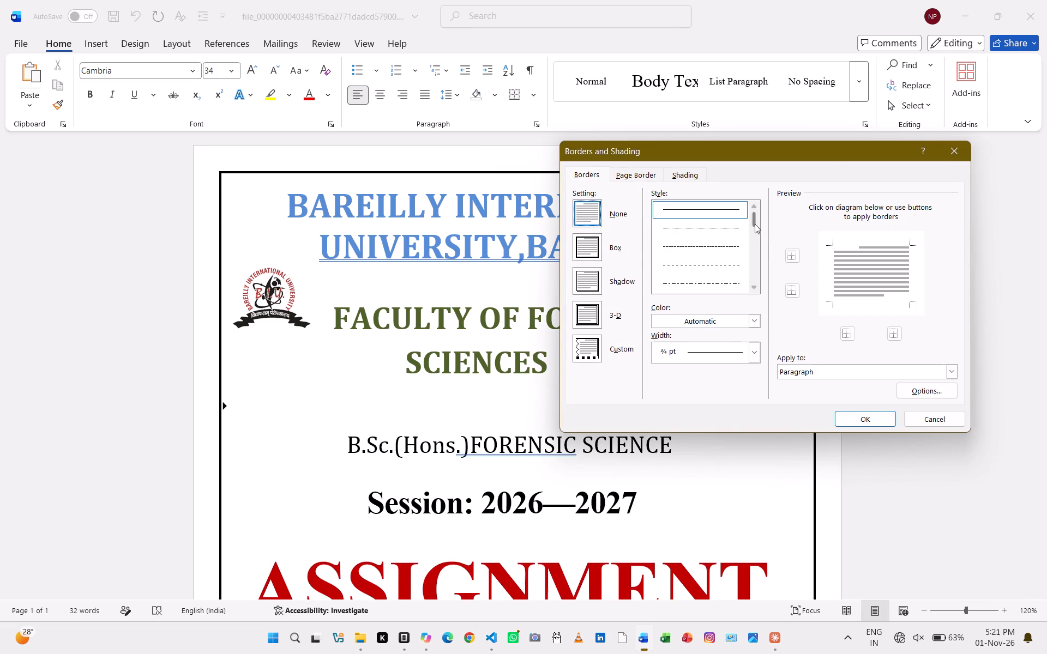
left_click_drag(754, 221, 754, 248)
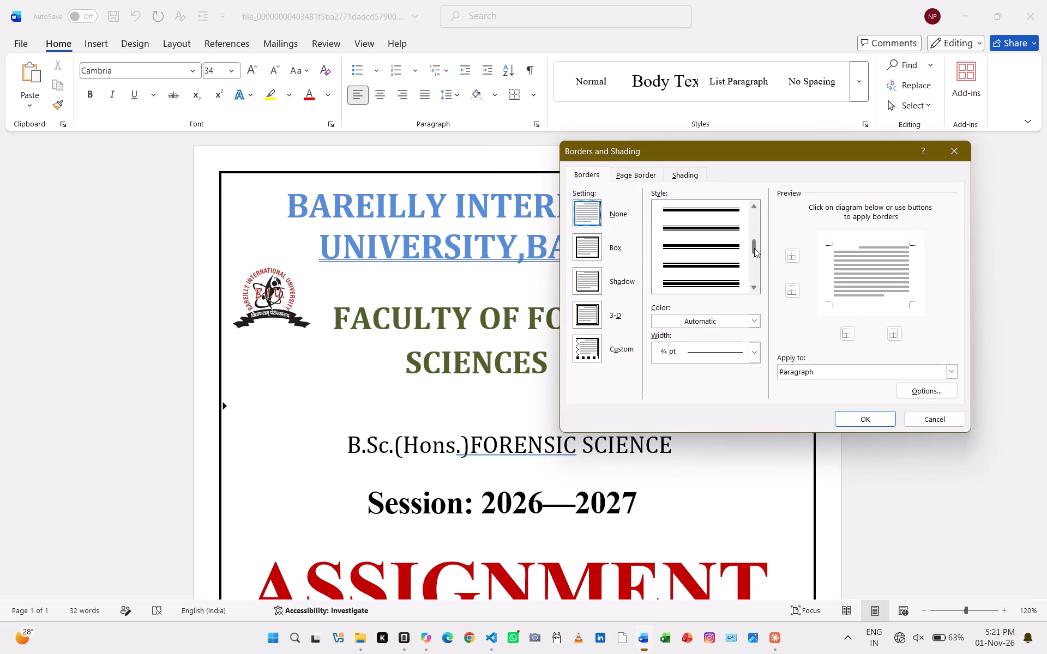
left_click_drag(754, 248, 751, 246)
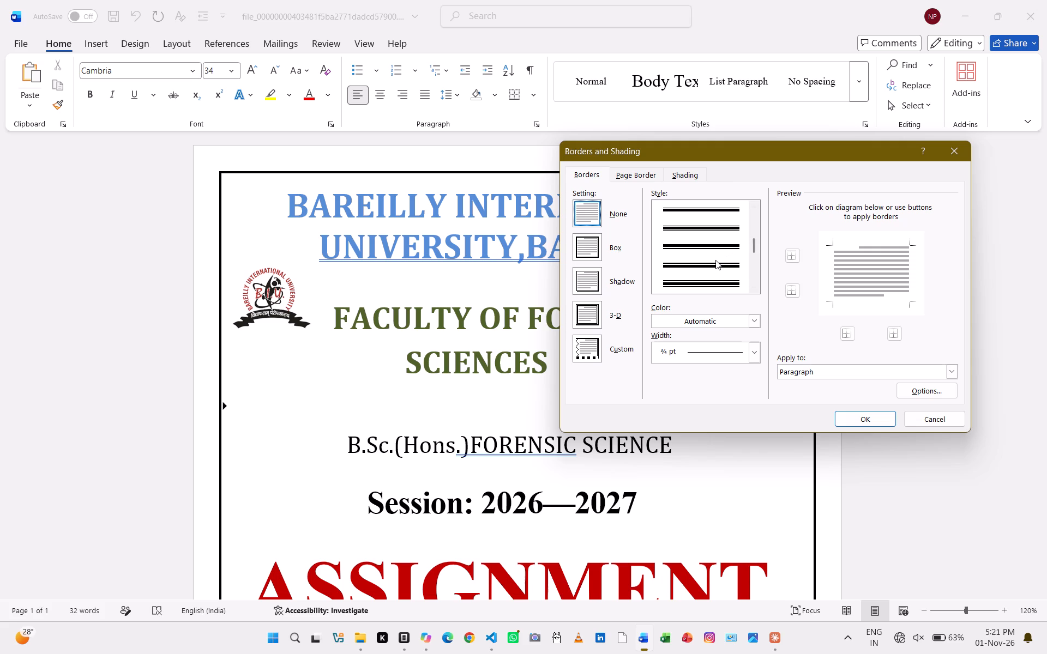
left_click(715, 260)
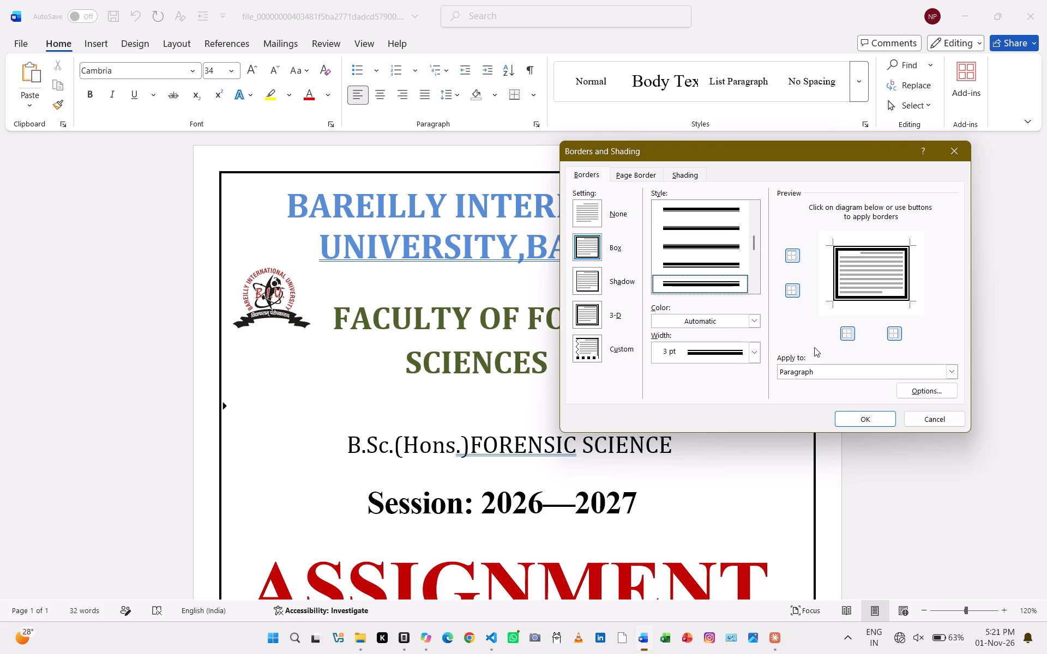
left_click(840, 415)
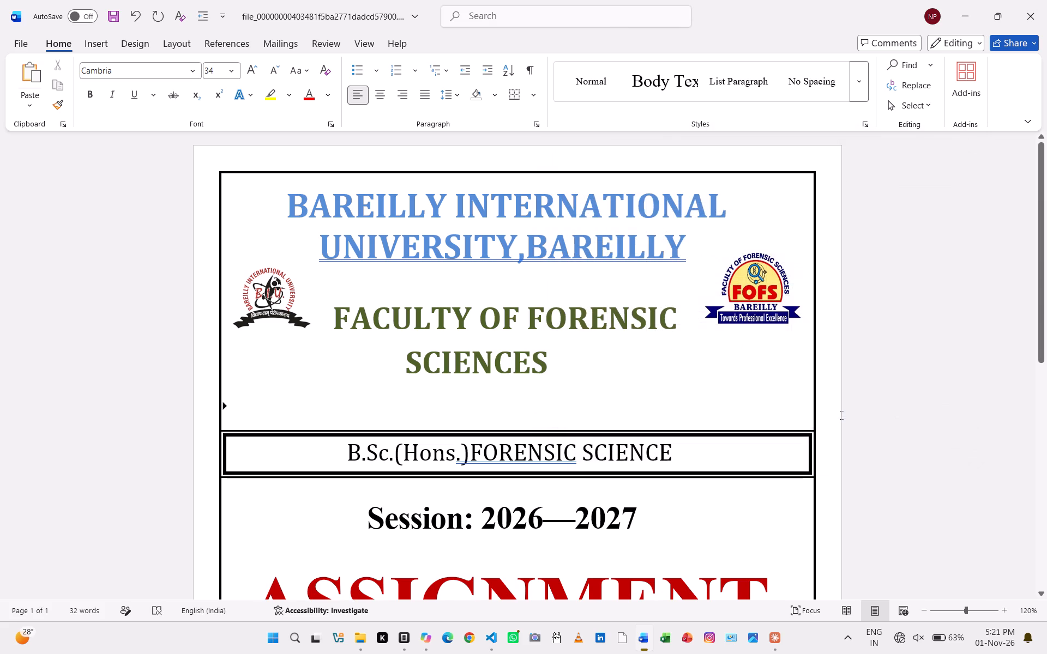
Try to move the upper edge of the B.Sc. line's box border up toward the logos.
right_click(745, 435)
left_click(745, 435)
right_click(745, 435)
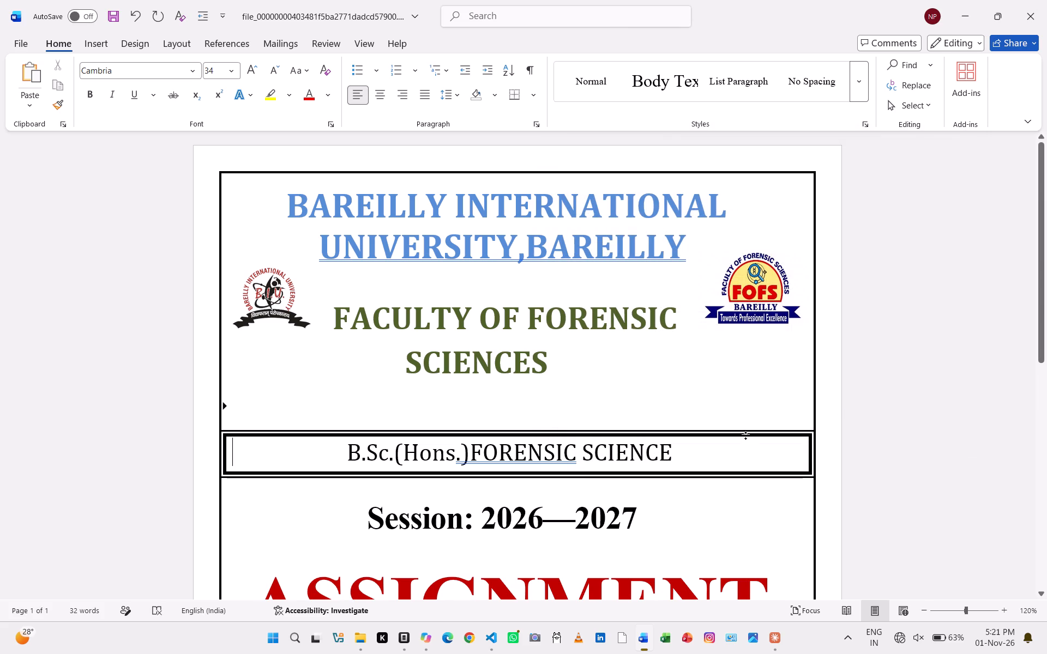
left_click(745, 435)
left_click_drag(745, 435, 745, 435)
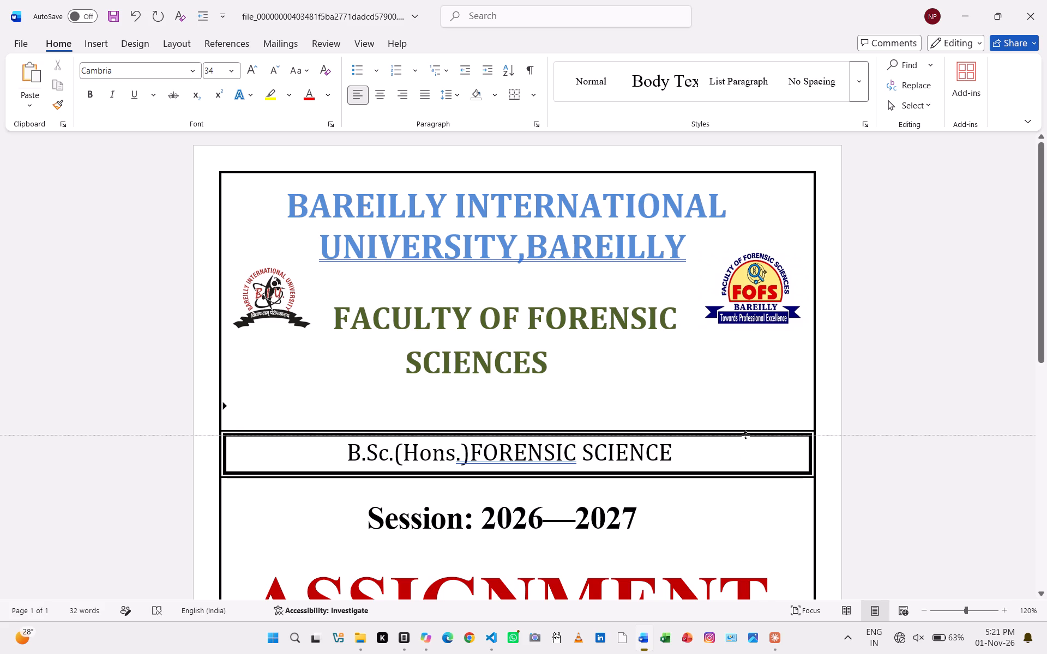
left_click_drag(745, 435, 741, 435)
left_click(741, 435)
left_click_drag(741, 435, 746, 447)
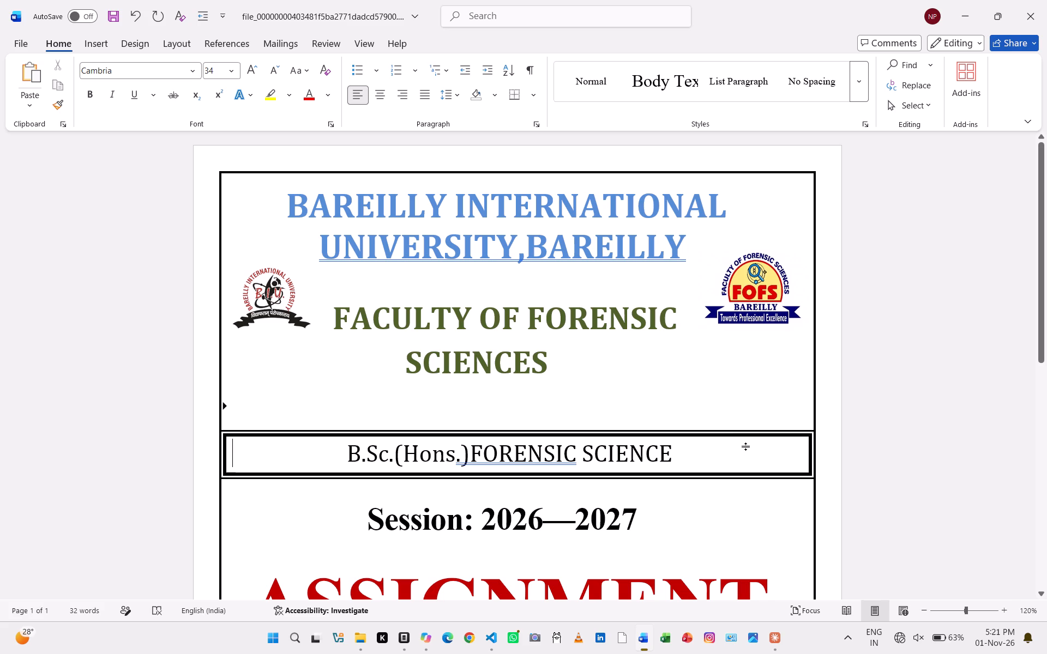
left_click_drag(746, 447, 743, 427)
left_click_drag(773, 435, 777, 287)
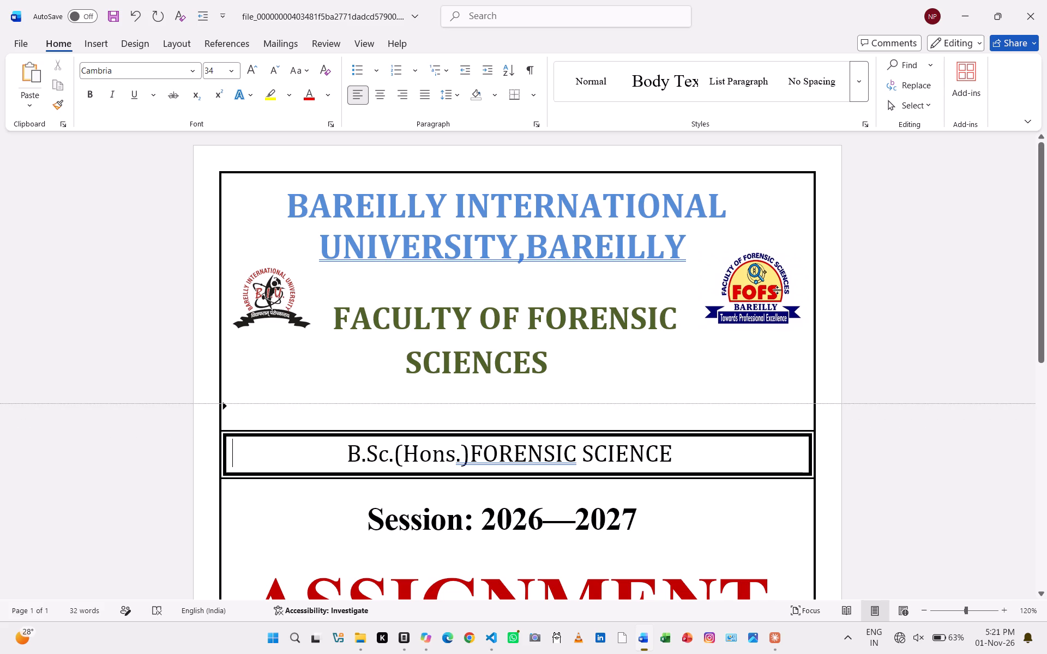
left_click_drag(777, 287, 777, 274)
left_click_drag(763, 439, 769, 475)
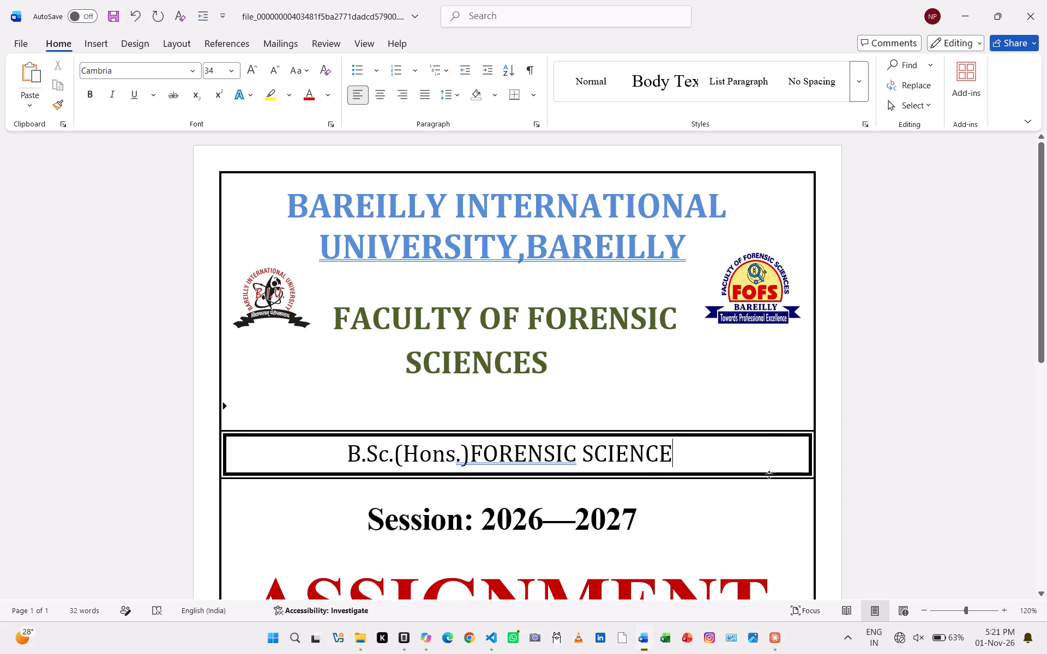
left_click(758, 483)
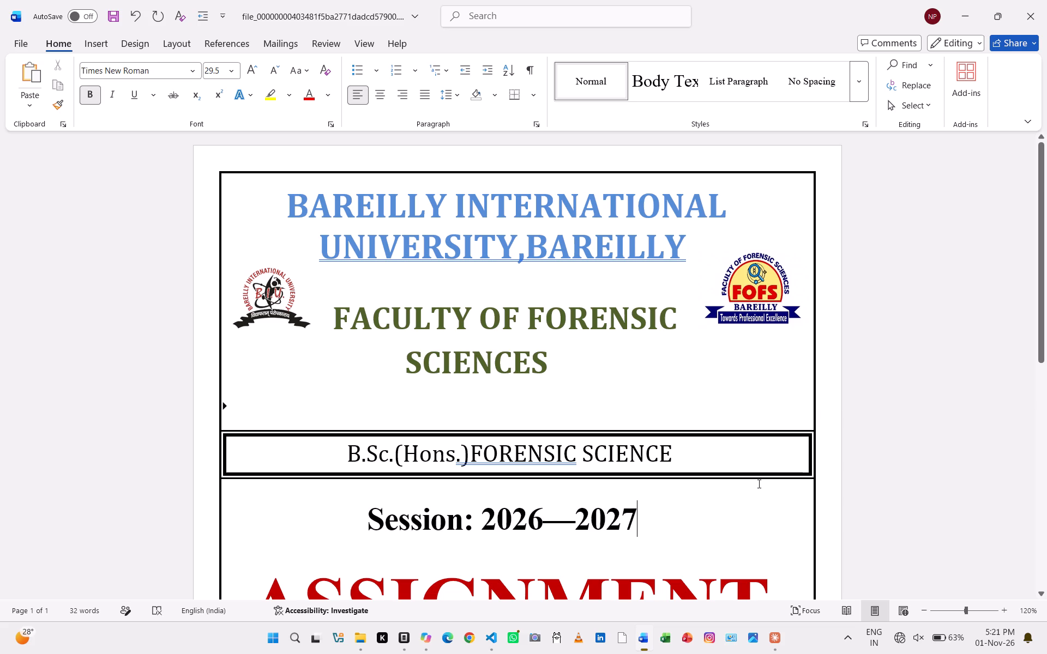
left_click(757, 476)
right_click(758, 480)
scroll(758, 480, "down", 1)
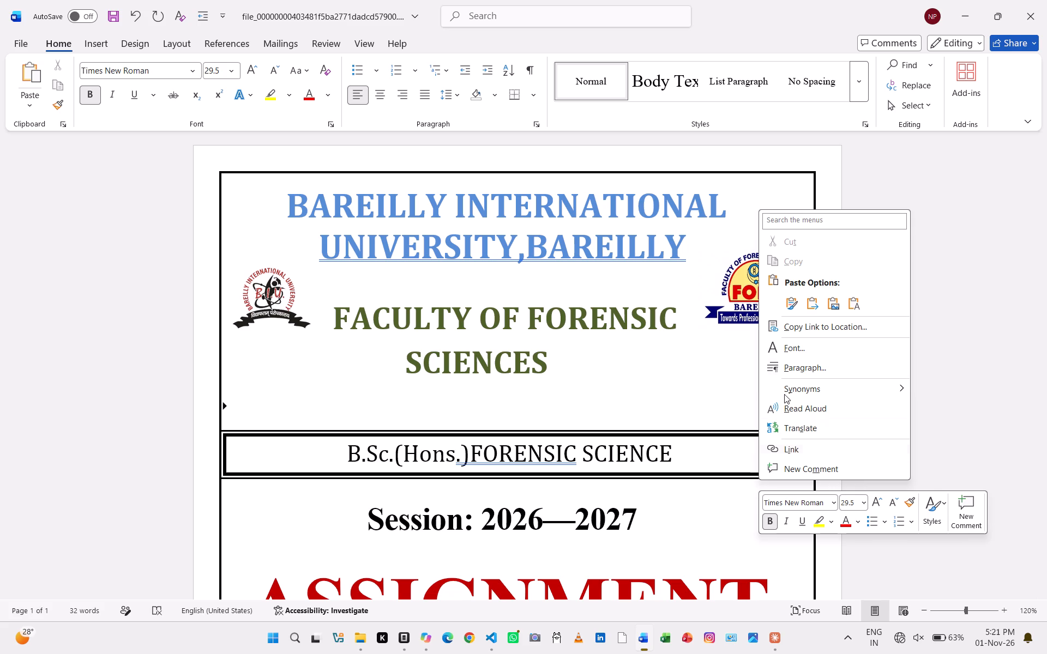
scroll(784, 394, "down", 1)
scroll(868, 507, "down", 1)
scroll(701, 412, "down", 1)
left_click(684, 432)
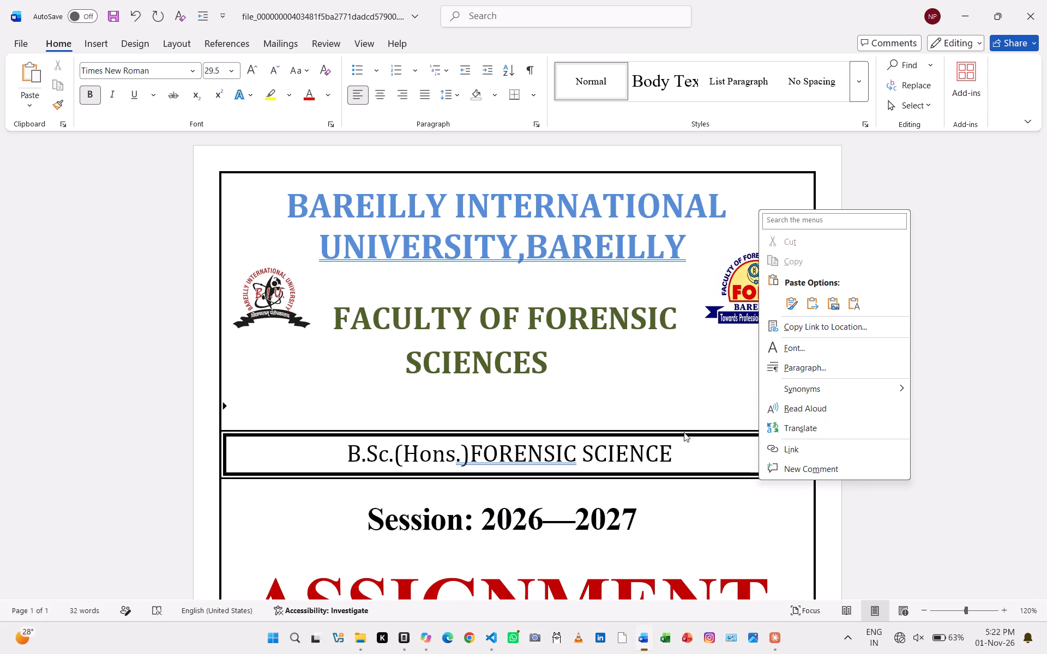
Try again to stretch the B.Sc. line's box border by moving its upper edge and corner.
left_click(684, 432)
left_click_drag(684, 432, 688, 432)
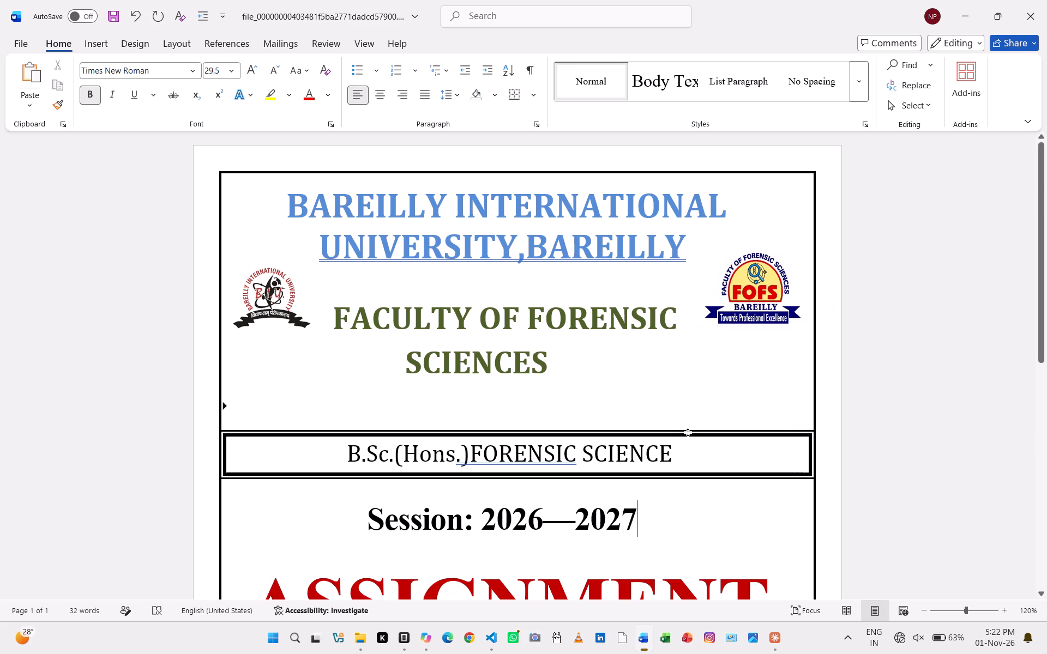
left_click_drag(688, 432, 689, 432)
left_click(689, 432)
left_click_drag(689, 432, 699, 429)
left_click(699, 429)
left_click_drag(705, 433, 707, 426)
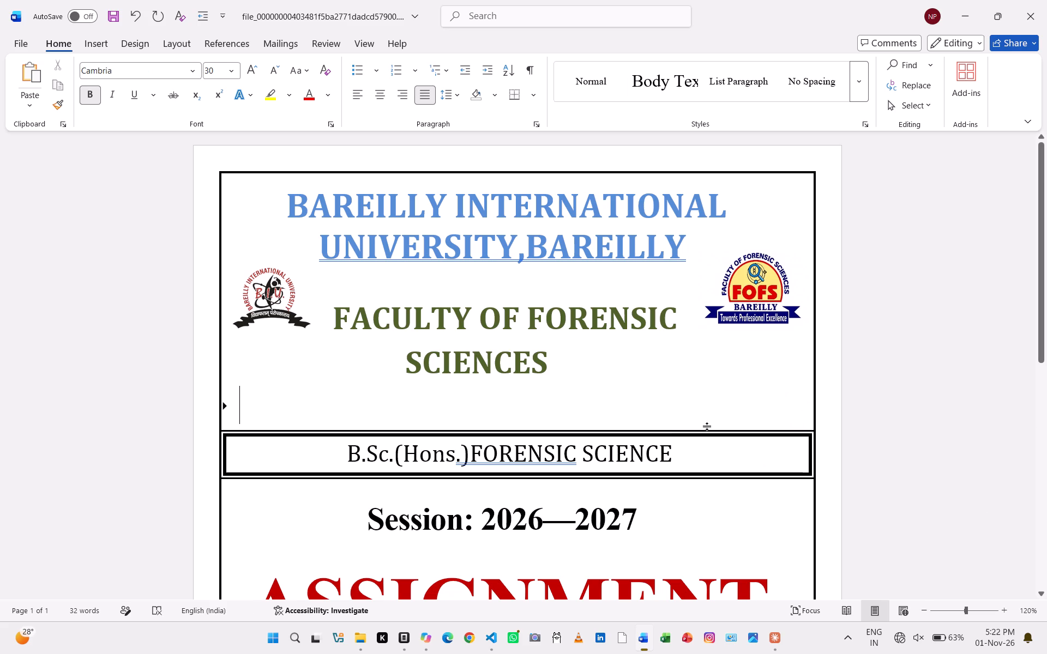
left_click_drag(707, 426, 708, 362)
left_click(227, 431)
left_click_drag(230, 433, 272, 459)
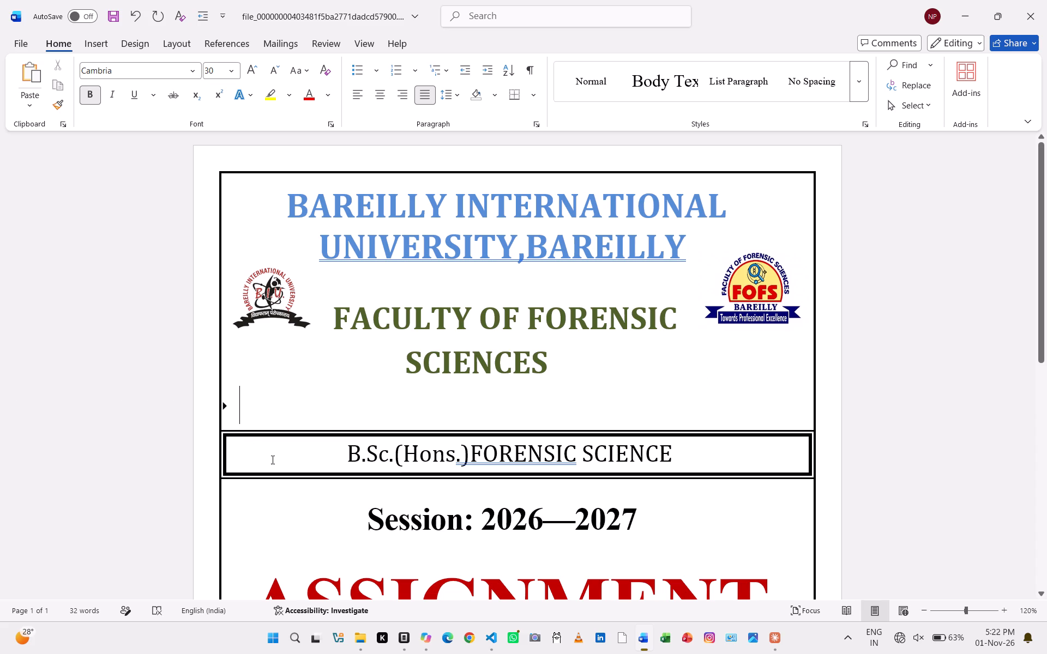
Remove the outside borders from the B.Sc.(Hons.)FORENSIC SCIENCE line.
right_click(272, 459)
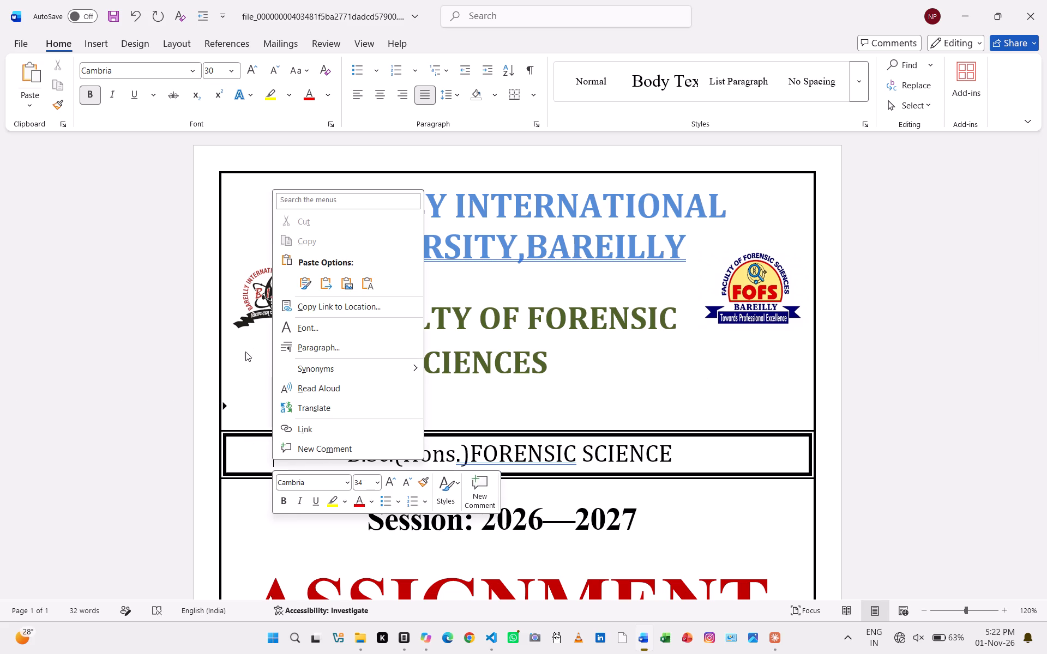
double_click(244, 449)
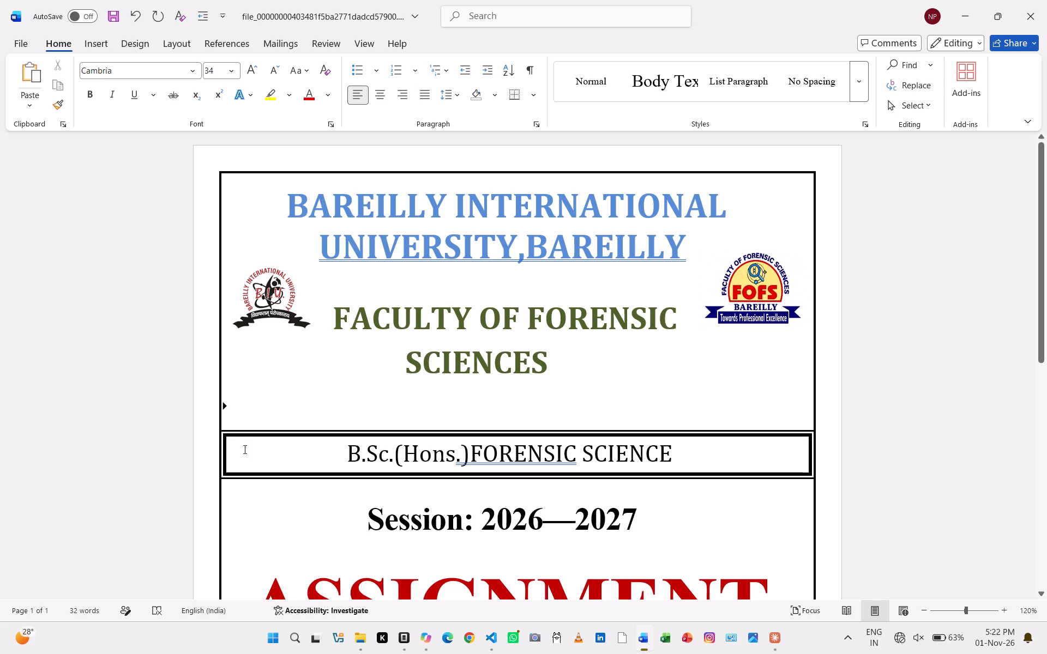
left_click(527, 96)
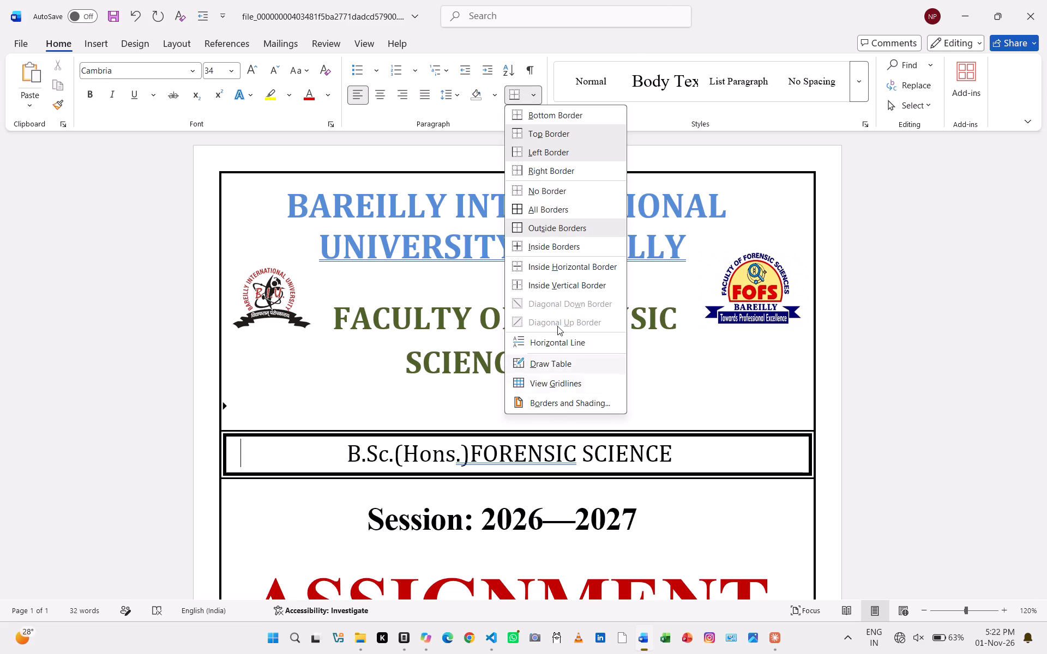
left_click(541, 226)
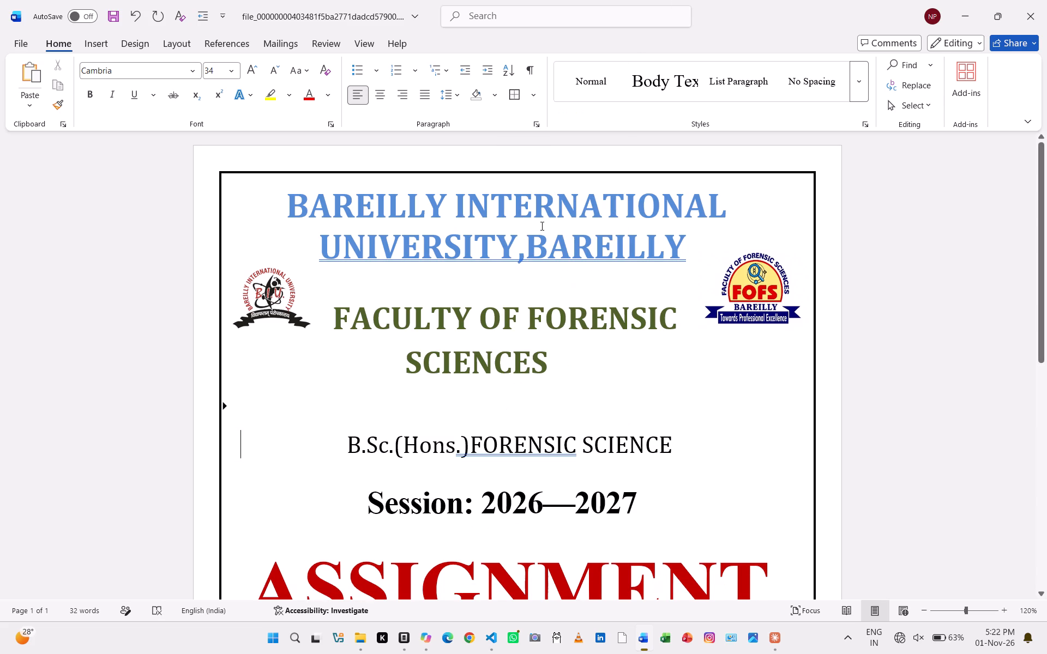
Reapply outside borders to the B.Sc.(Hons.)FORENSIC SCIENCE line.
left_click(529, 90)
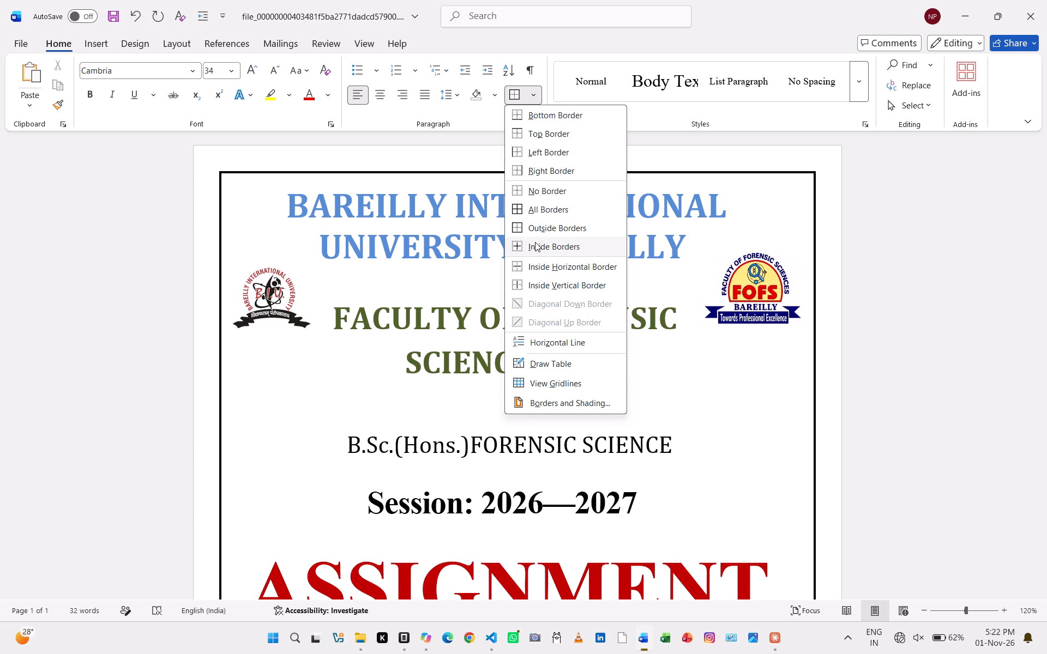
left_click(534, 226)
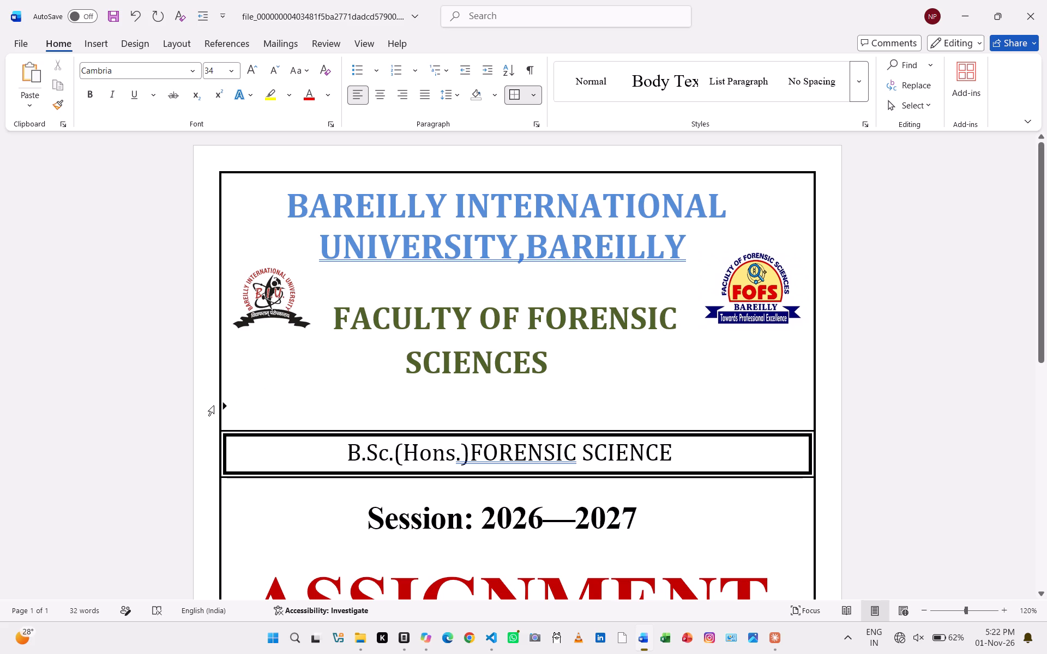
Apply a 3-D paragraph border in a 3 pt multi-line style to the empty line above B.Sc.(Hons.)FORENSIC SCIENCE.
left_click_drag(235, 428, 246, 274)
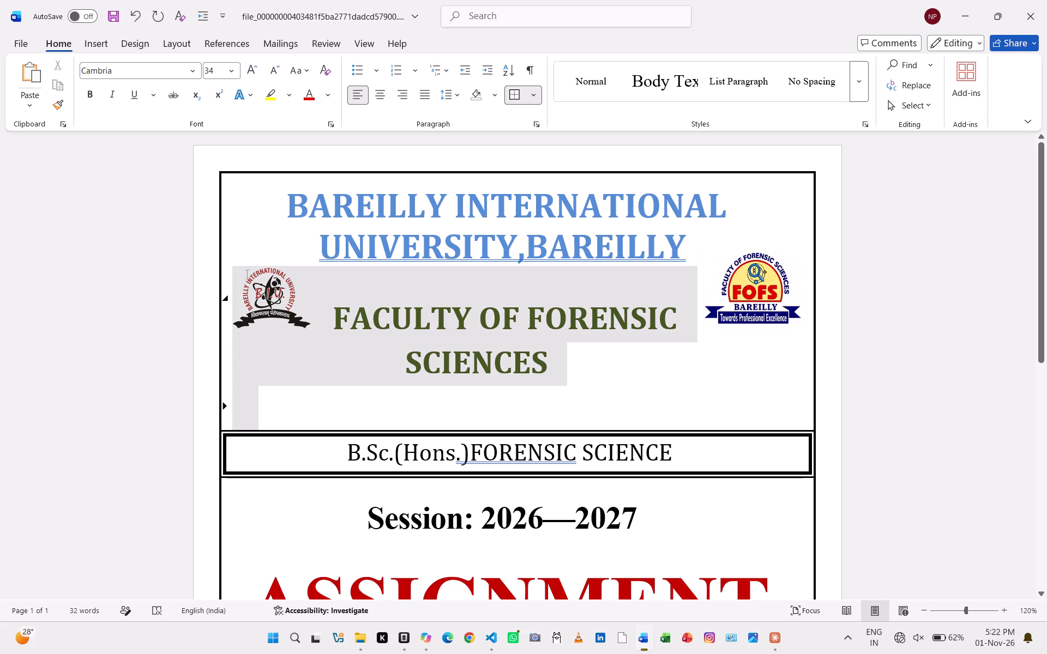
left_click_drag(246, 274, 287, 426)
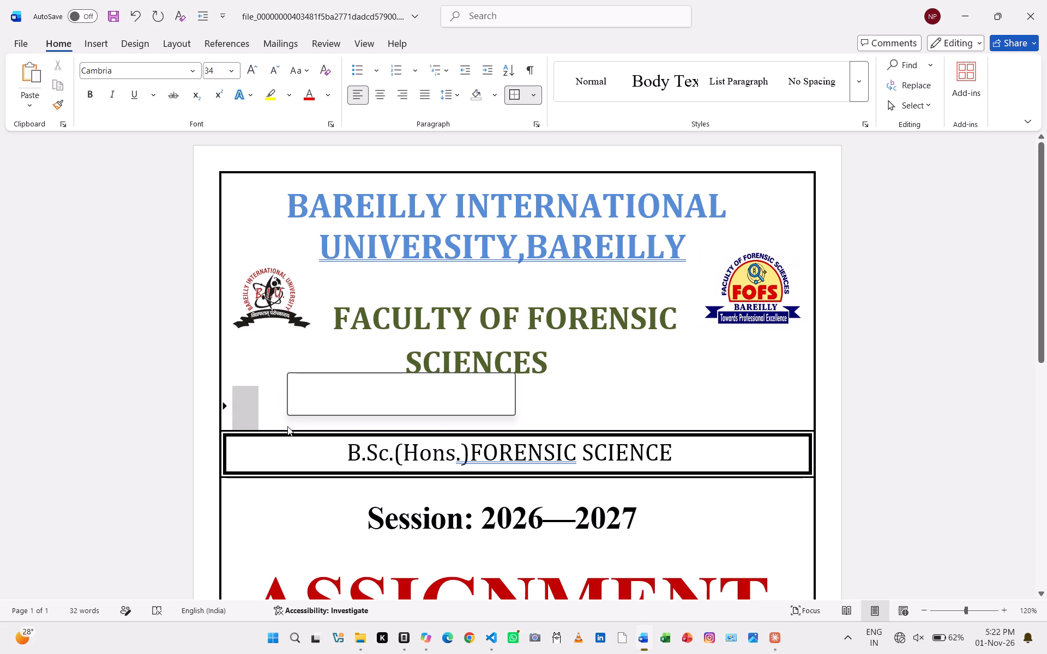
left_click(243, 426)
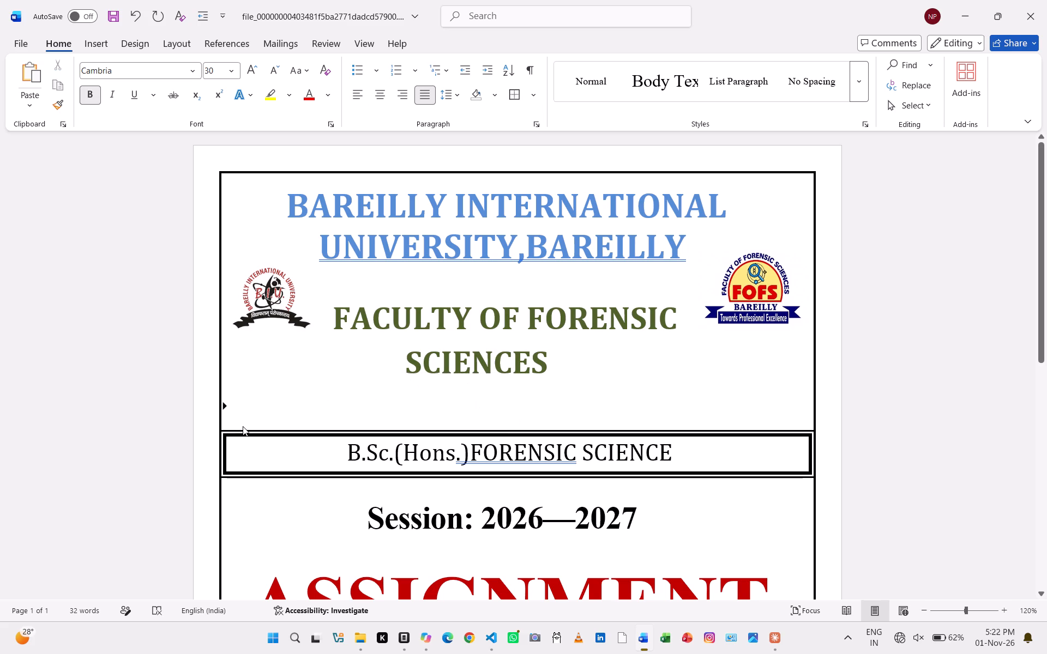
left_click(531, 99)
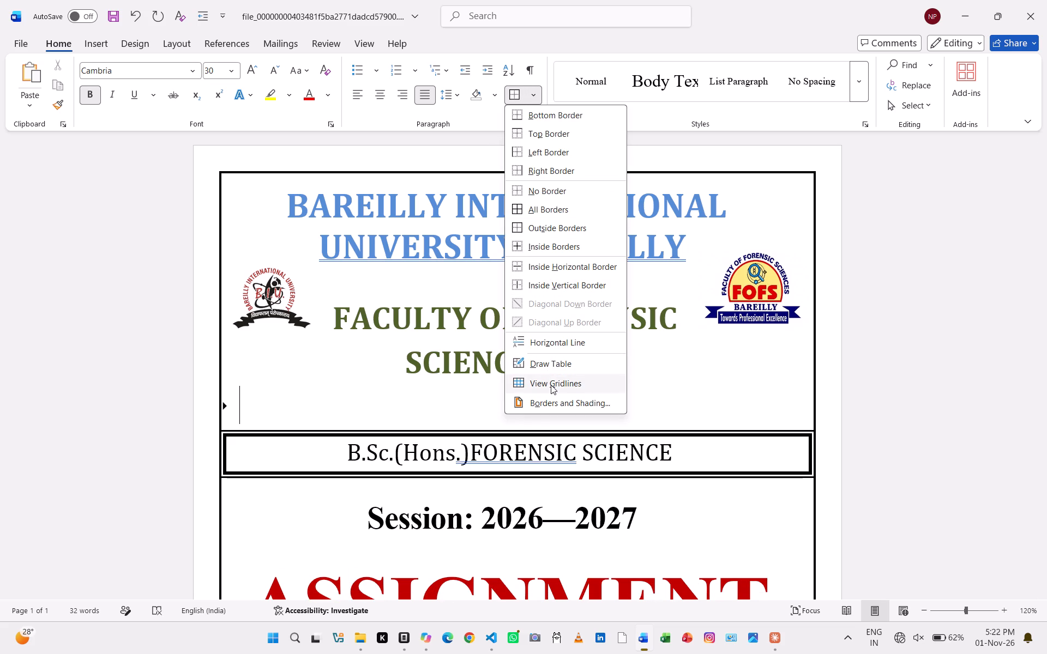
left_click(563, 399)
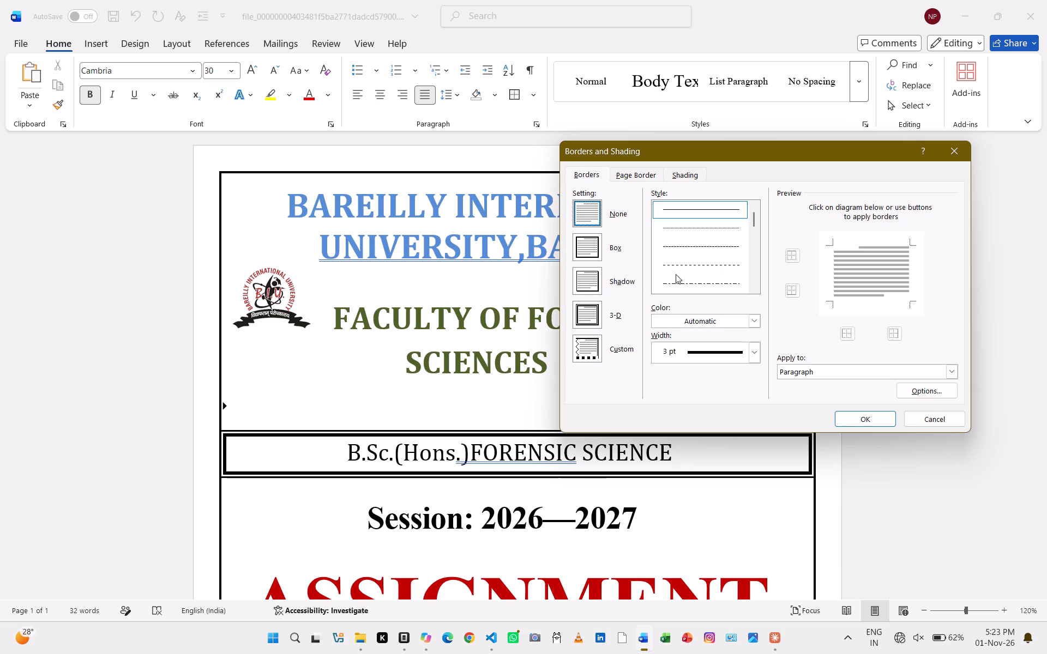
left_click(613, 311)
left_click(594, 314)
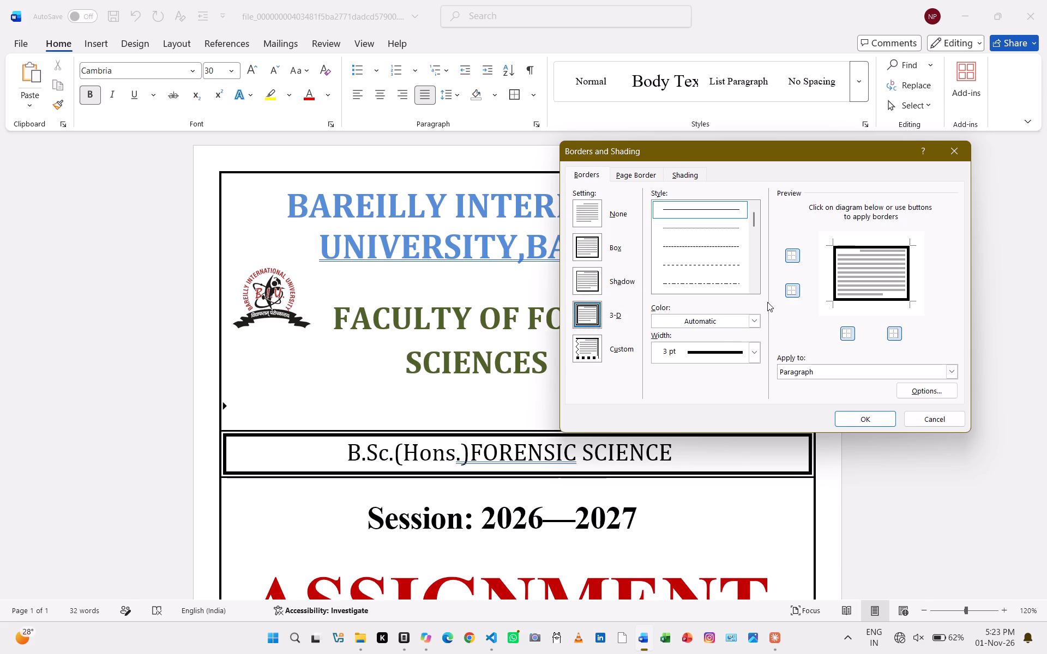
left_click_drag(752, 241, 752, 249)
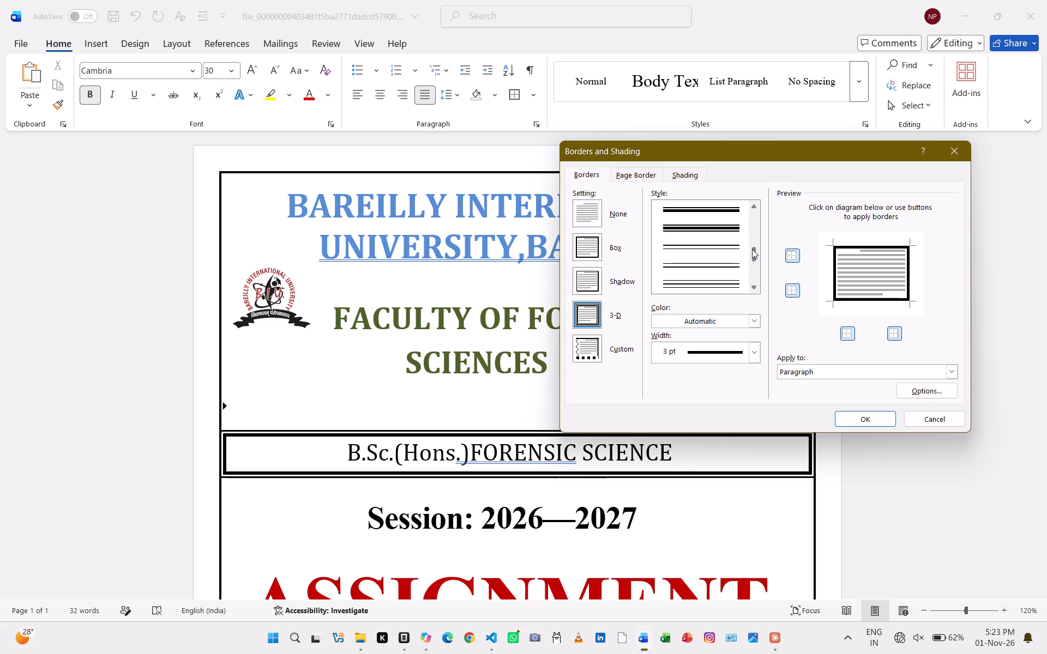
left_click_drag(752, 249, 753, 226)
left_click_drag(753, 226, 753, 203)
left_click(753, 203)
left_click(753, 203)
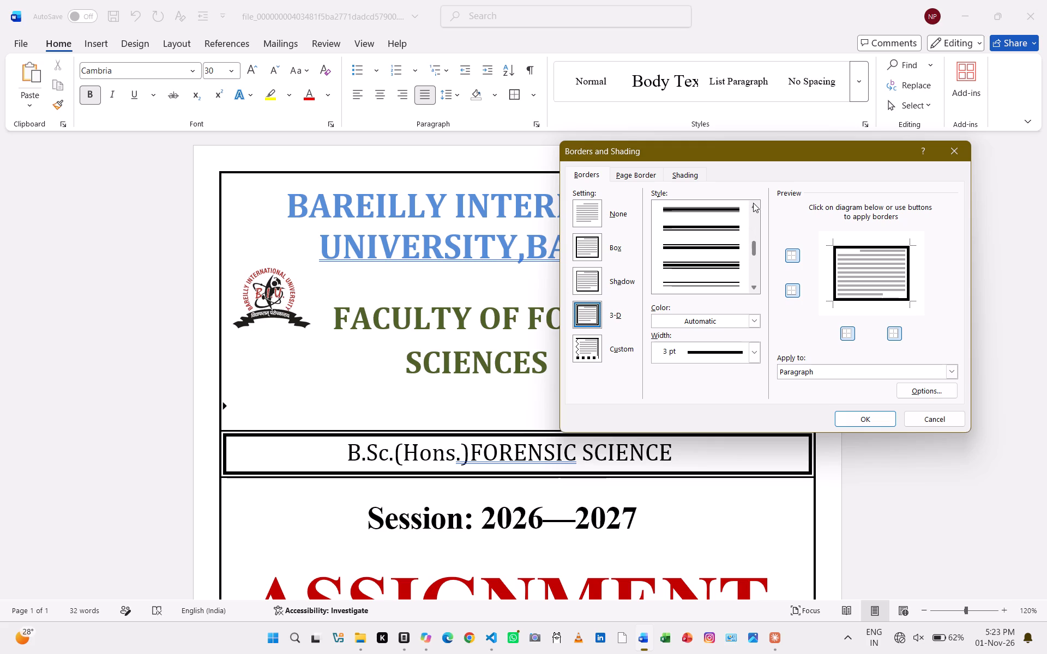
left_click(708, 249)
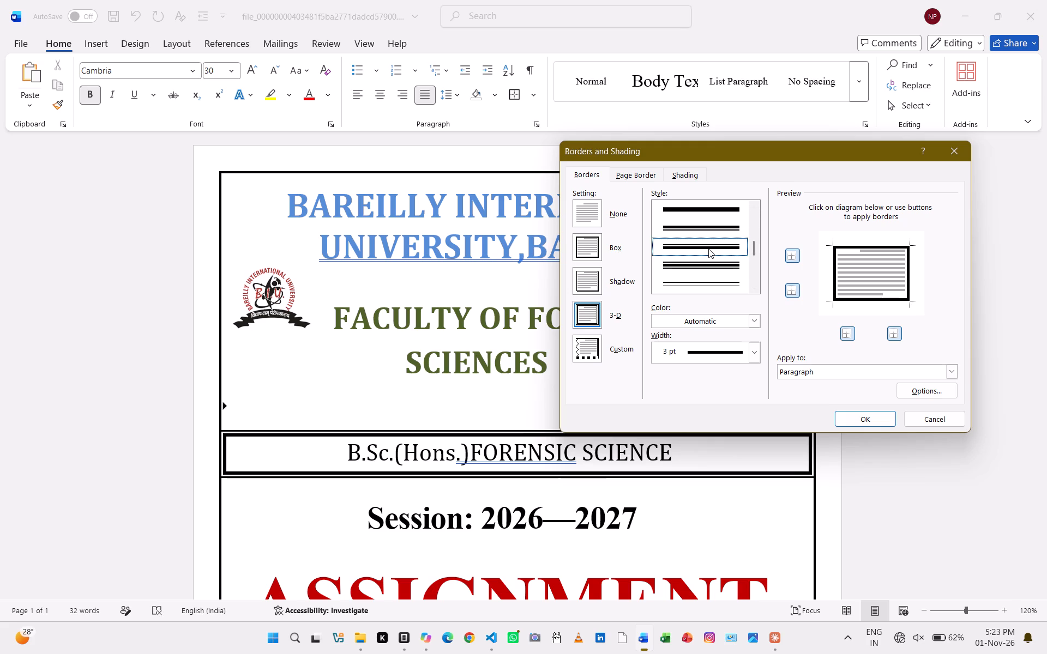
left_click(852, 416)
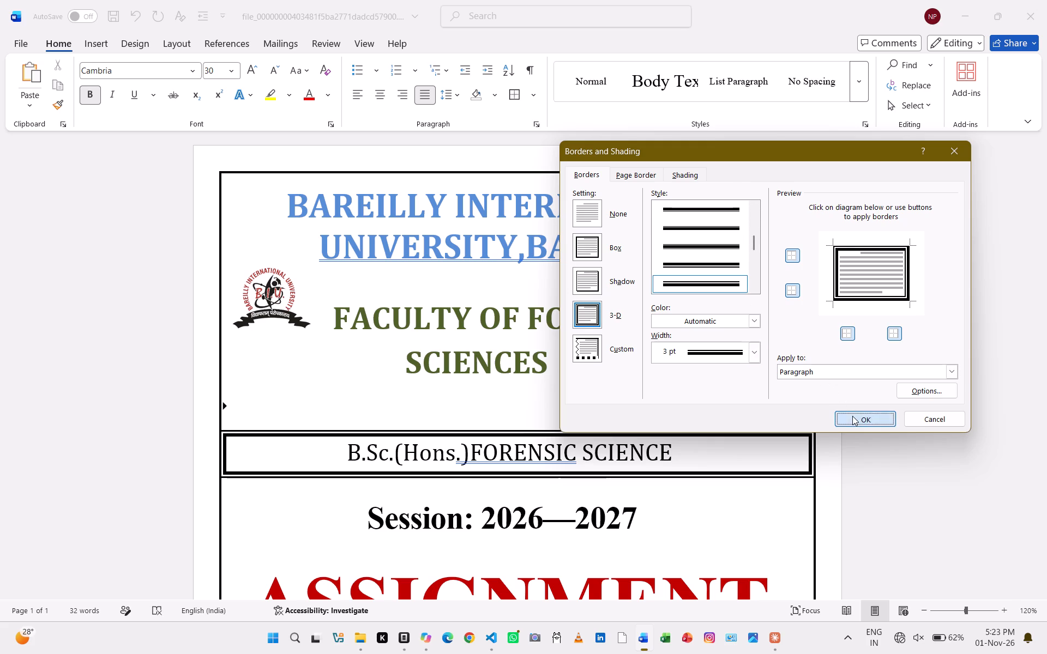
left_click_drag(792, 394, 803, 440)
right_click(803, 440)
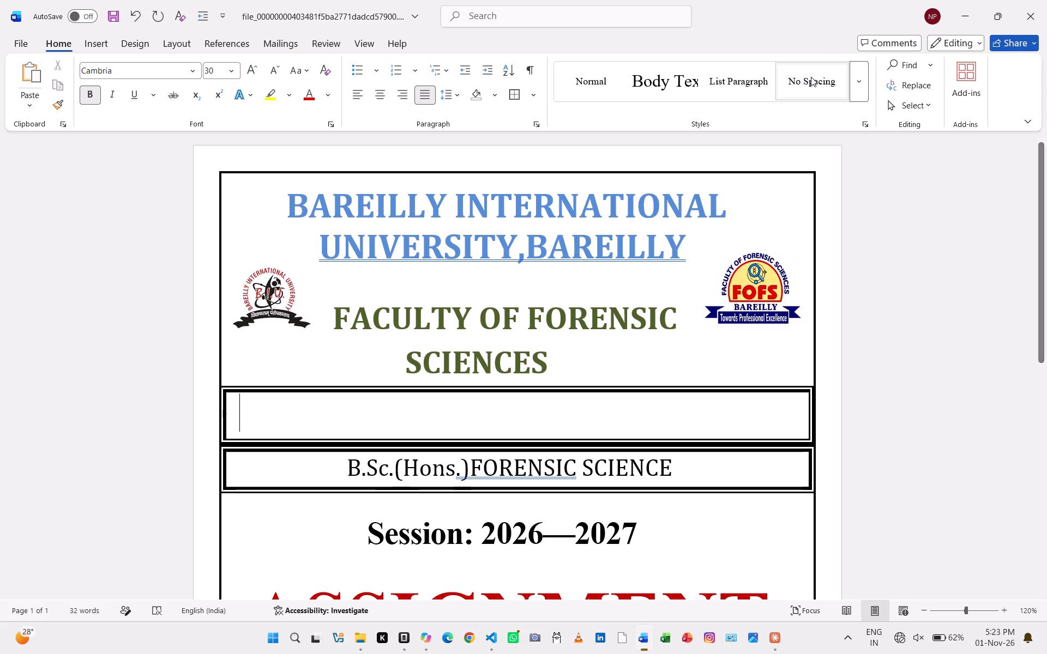
Close the cover page document without saving the changes.
left_click(1023, 7)
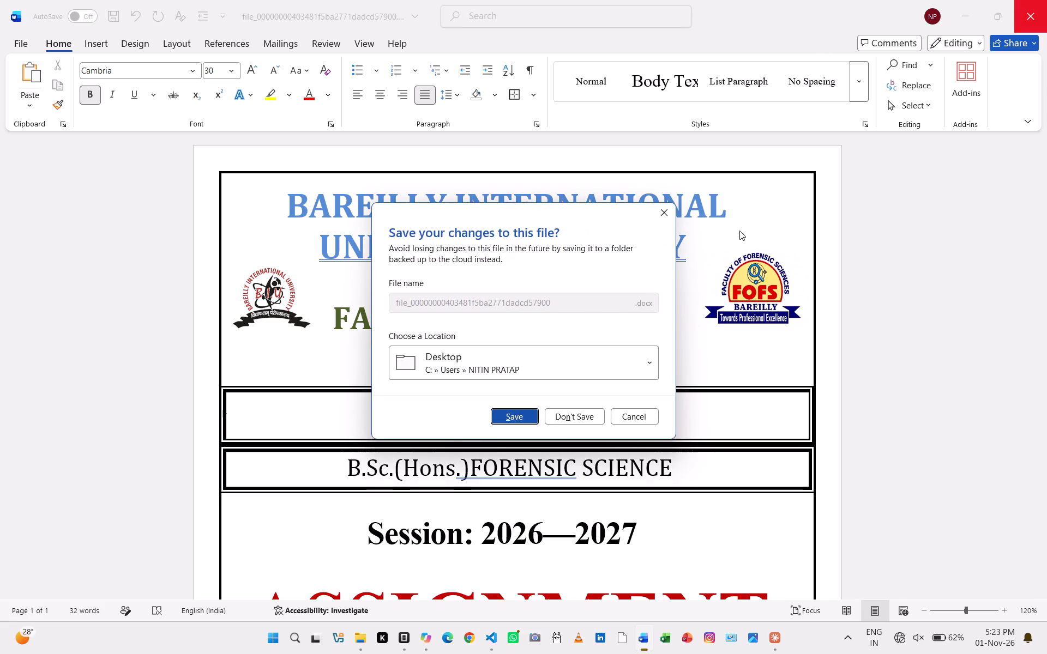
left_click(583, 421)
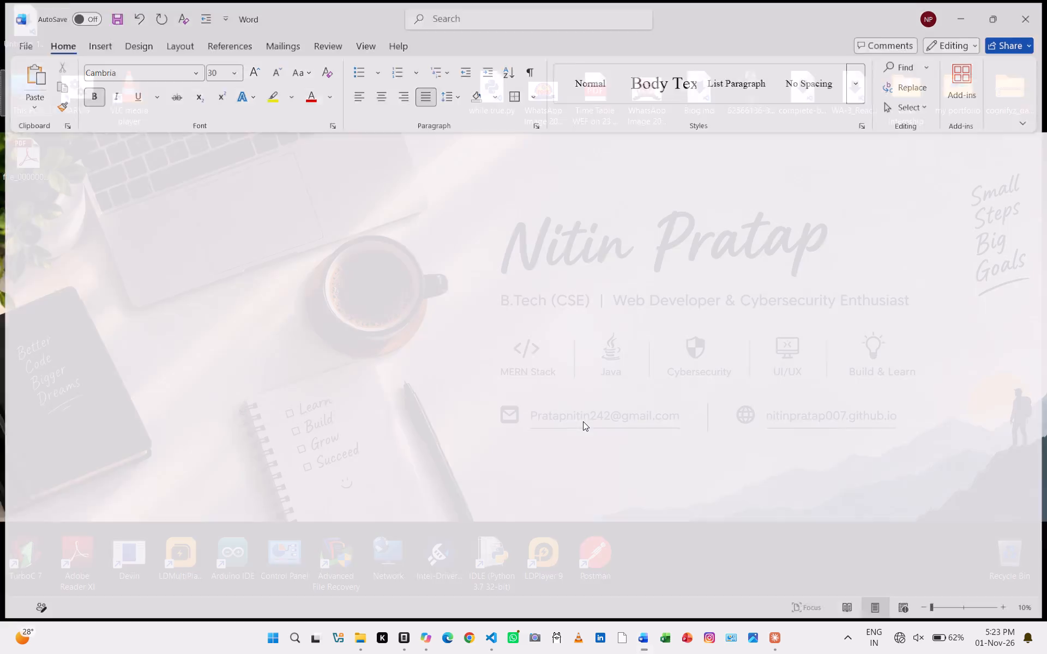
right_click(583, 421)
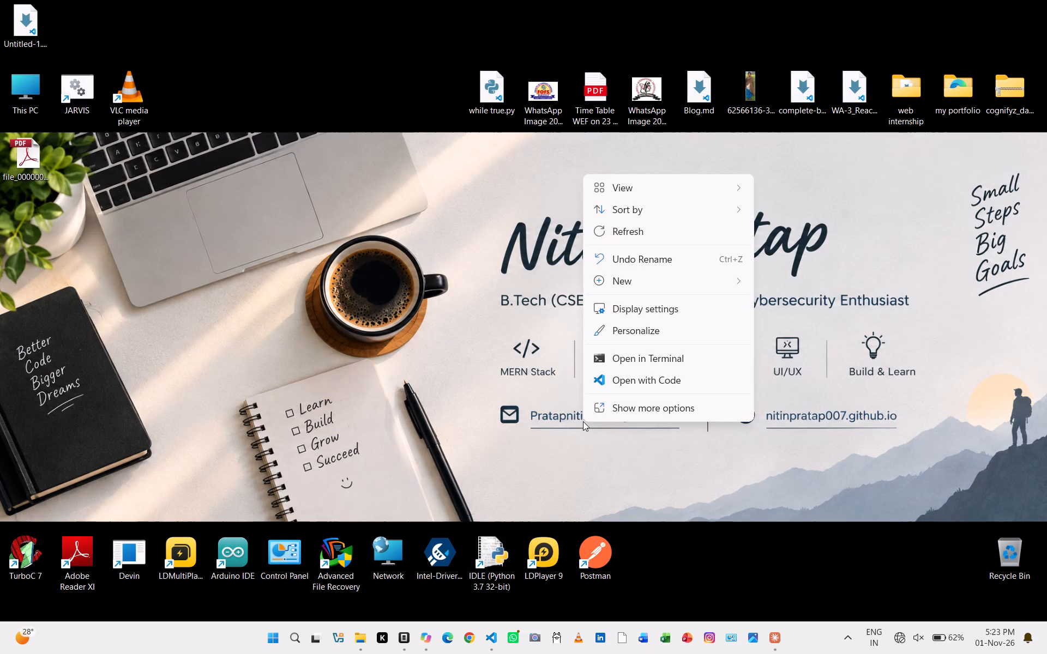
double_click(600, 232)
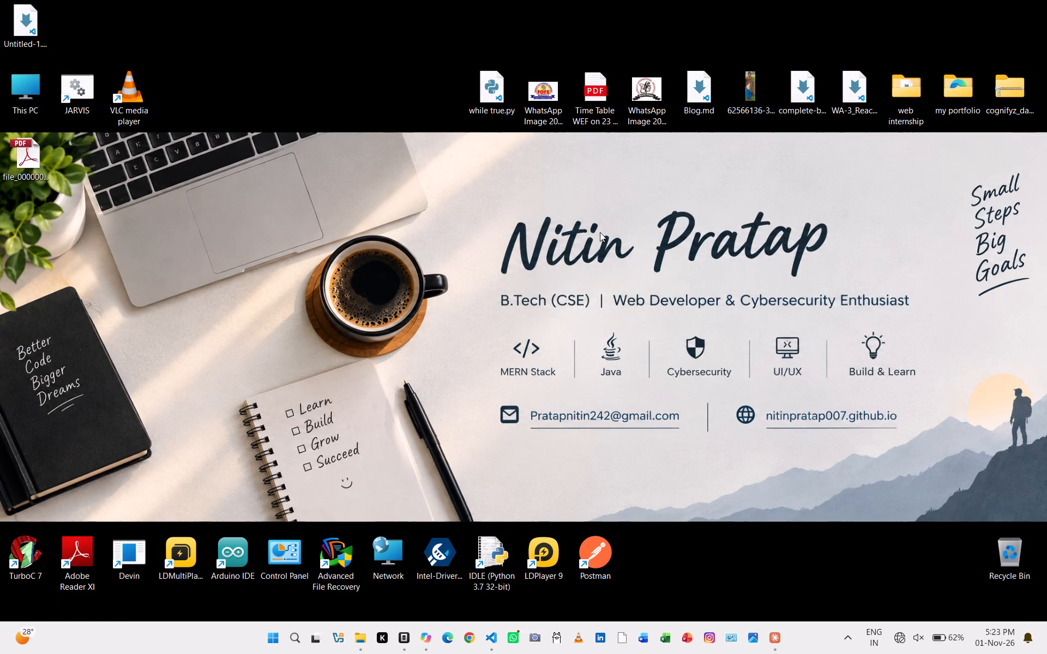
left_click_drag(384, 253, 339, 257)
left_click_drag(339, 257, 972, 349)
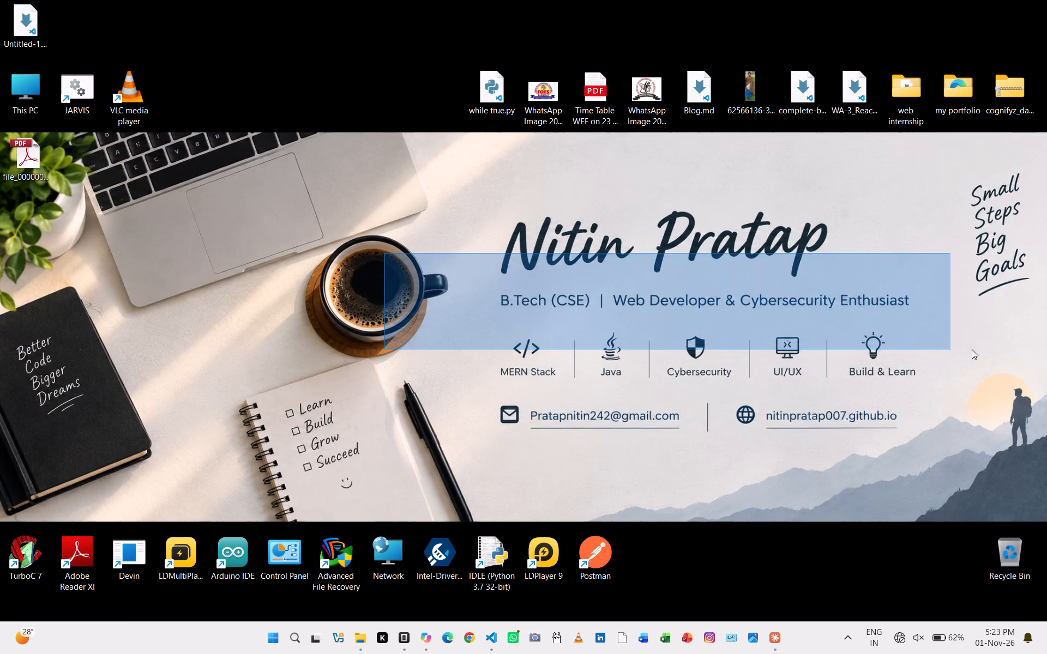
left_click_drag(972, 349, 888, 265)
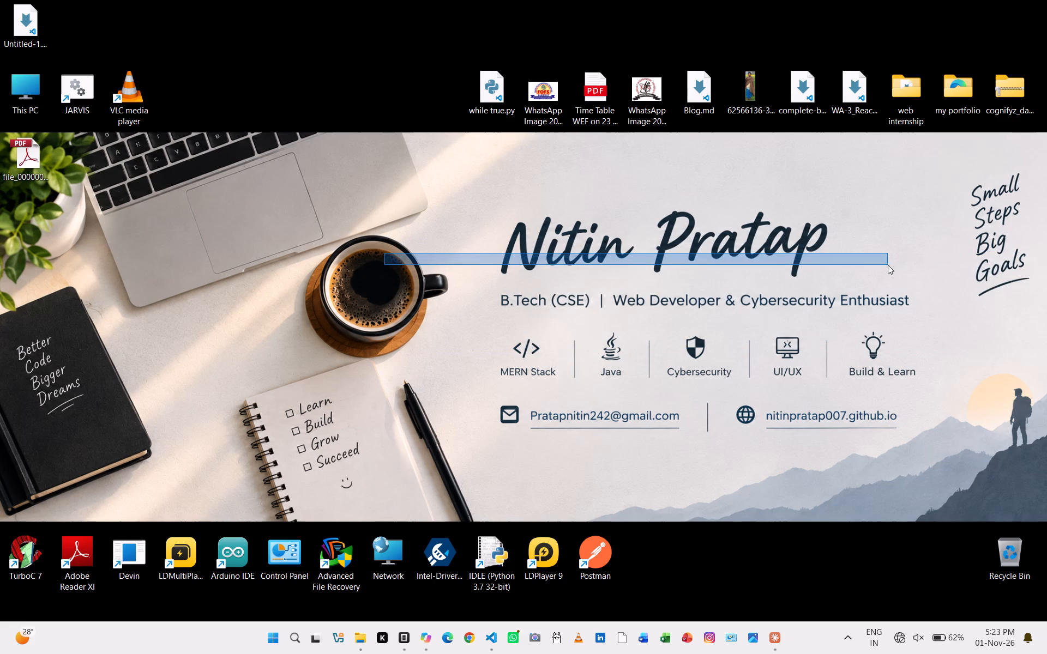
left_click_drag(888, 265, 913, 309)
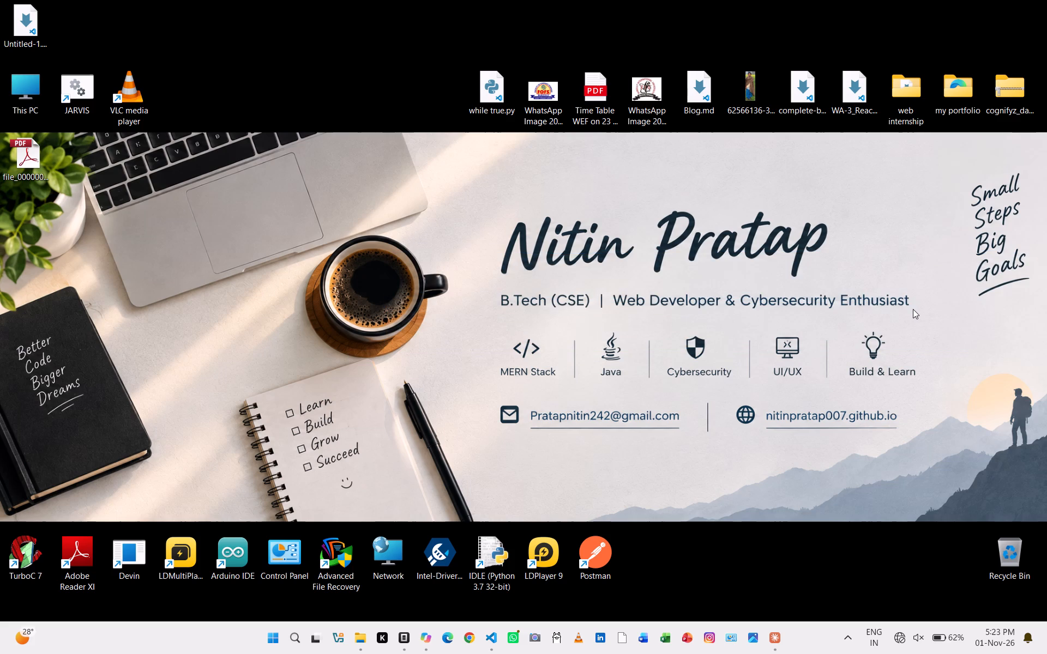